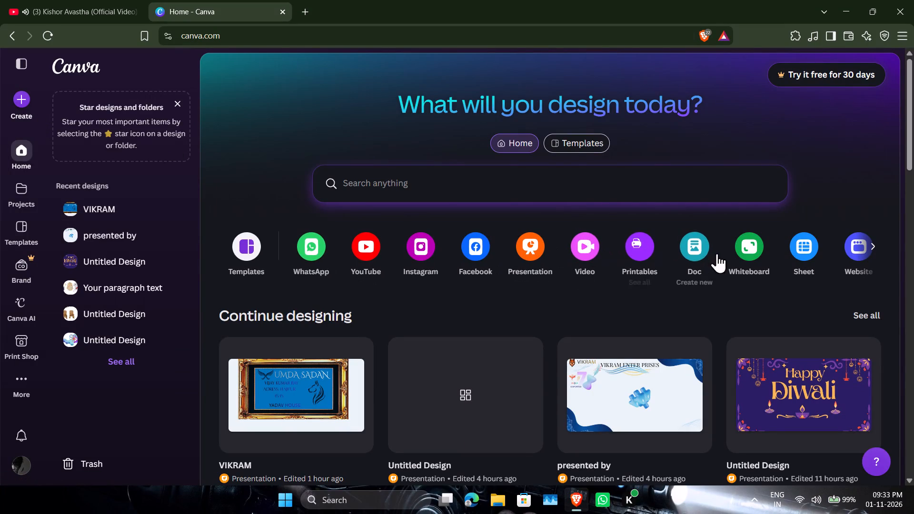
# Create a new blank presentation design.
pyautogui.click(537, 256)
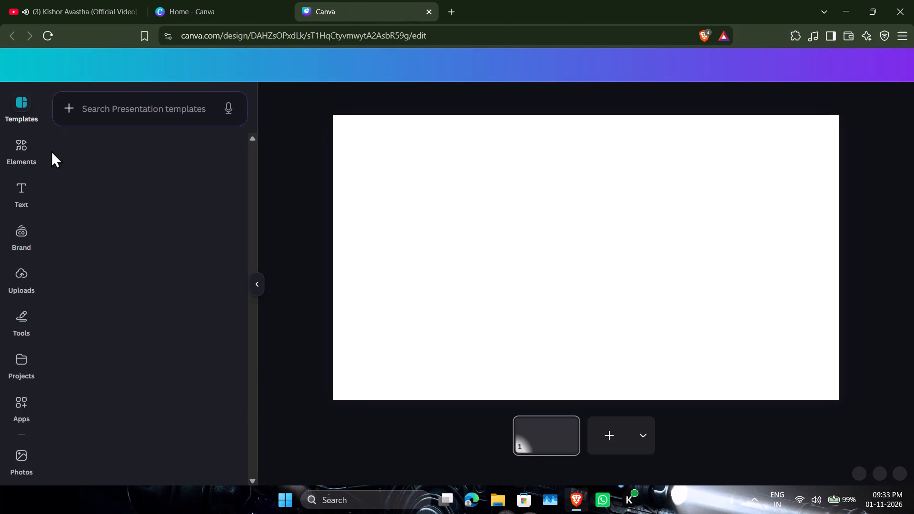
# Add the recently used ornate gold picture frame to the page and centre it horizontally near the page's top edge.
pyautogui.click(42, 159)
pyautogui.scroll(-1, 179, 168)
pyautogui.scroll(1, 179, 168)
pyautogui.moveTo(182, 181); pyautogui.dragTo(531, 165)
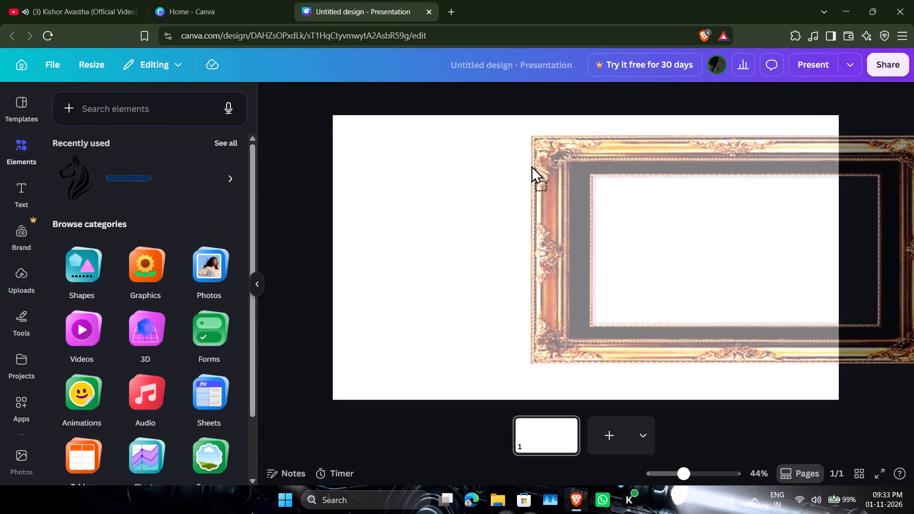
pyautogui.moveTo(531, 165); pyautogui.dragTo(415, 172)
pyautogui.moveTo(576, 249); pyautogui.dragTo(572, 240)
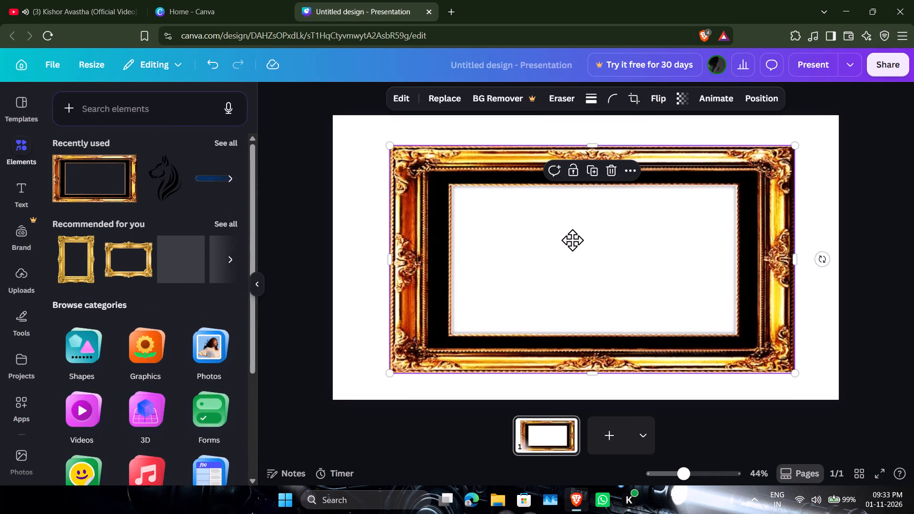
pyautogui.moveTo(572, 240); pyautogui.dragTo(570, 231)
pyautogui.click(570, 231)
# Place the recently used black wolf-head graphic inside the frame, at the upper right of its white opening.
pyautogui.moveTo(168, 186); pyautogui.dragTo(373, 180)
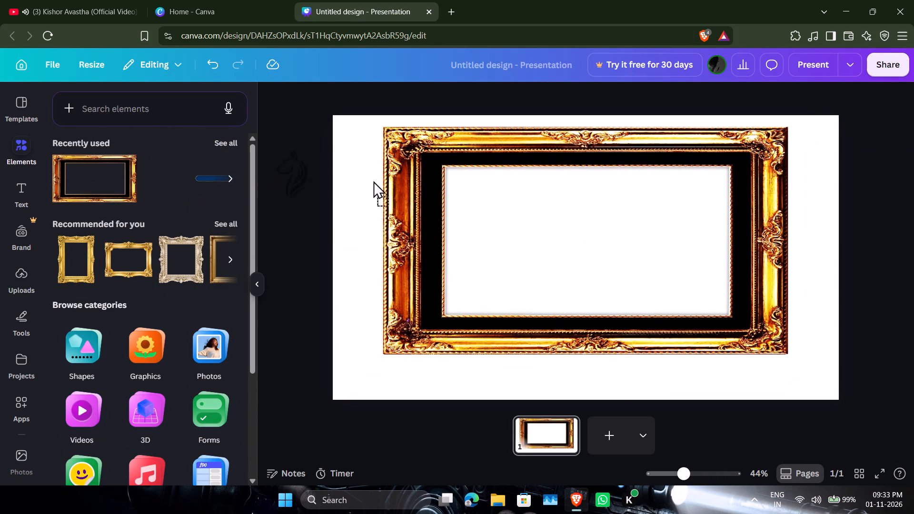
pyautogui.moveTo(373, 180); pyautogui.dragTo(677, 201)
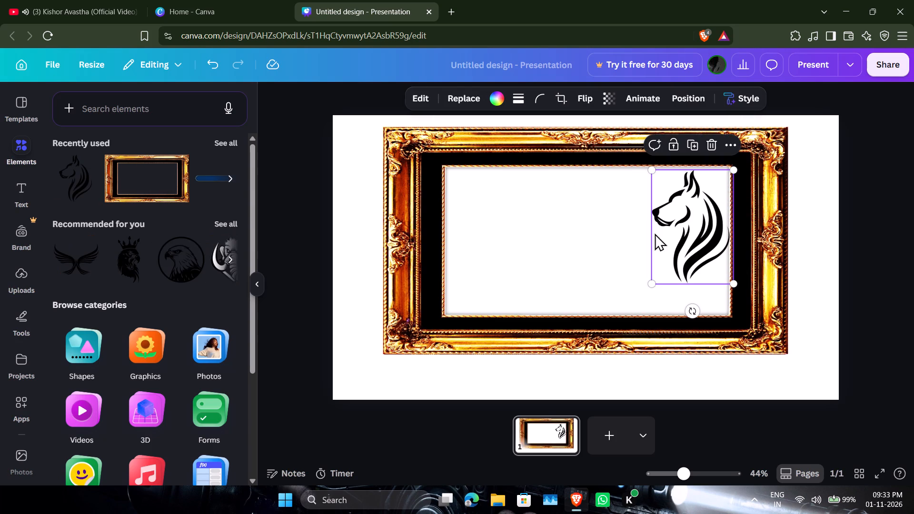
# Lower the wolf-head graphic's transparency value so it turns dark grey.
pyautogui.click(612, 96)
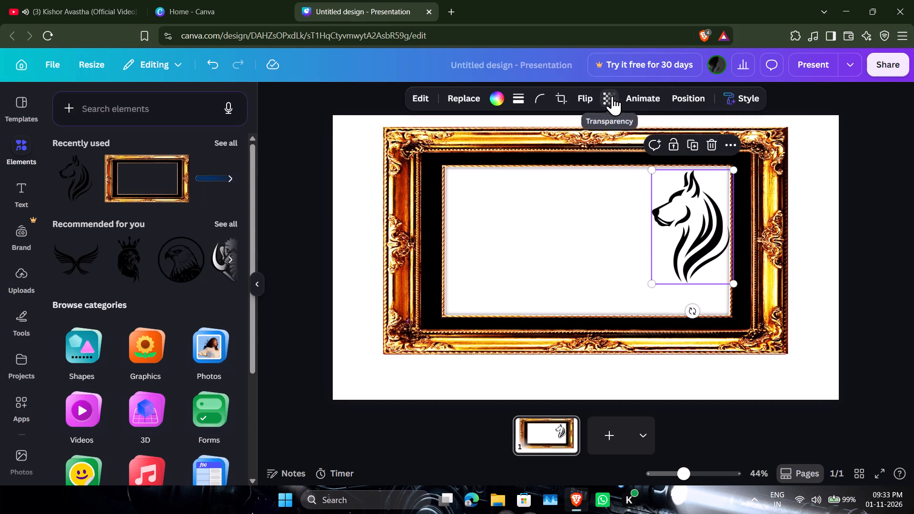
pyautogui.moveTo(631, 145); pyautogui.dragTo(626, 146)
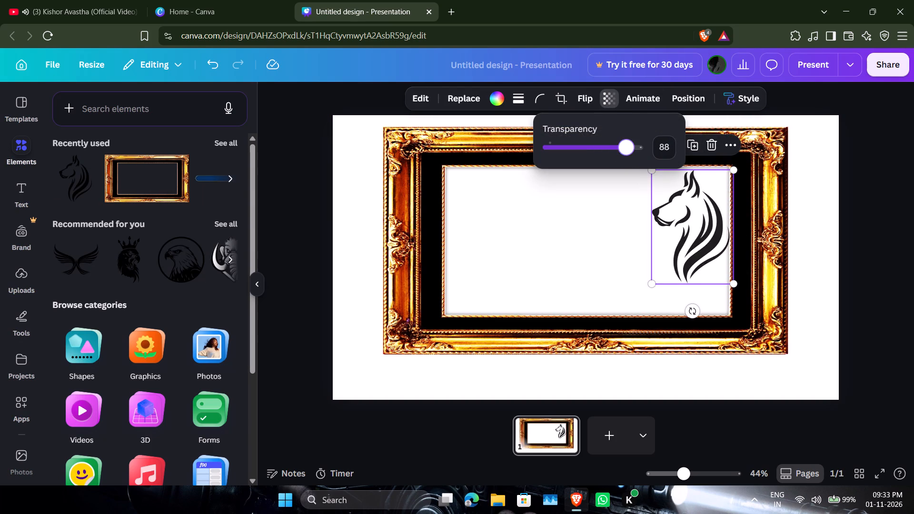
pyautogui.moveTo(626, 146); pyautogui.dragTo(610, 157)
pyautogui.click(552, 223)
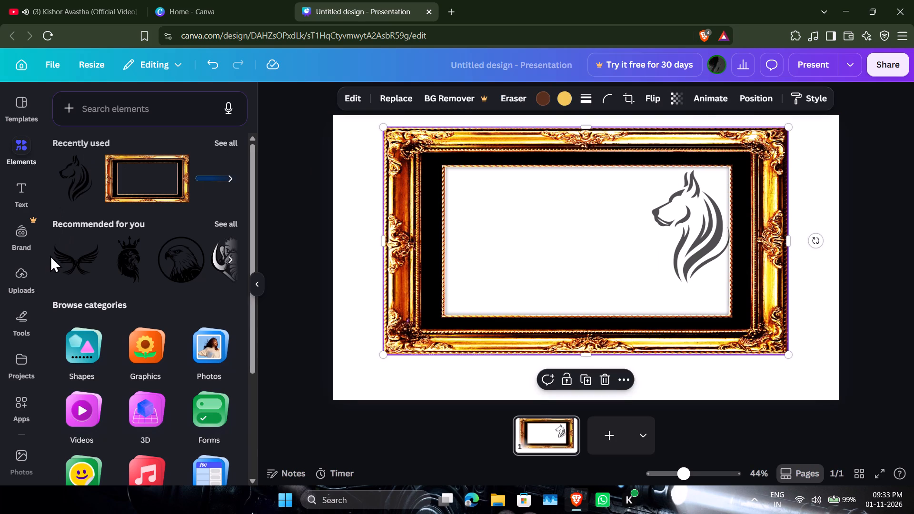
# Add a subheading text box and move it to the top of the frame's white opening.
pyautogui.click(17, 201)
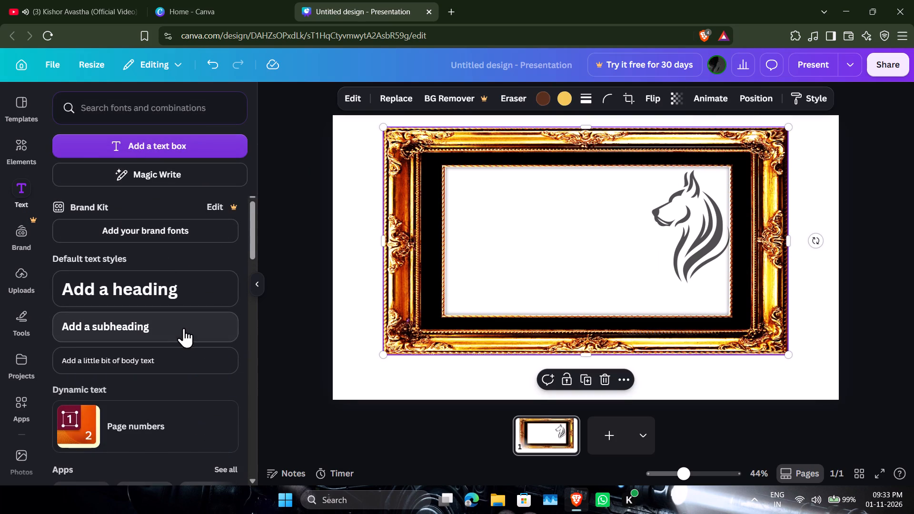
pyautogui.click(184, 323)
pyautogui.moveTo(536, 372); pyautogui.dragTo(518, 249)
pyautogui.moveTo(722, 368); pyautogui.dragTo(727, 398)
pyautogui.moveTo(727, 388); pyautogui.dragTo(728, 382)
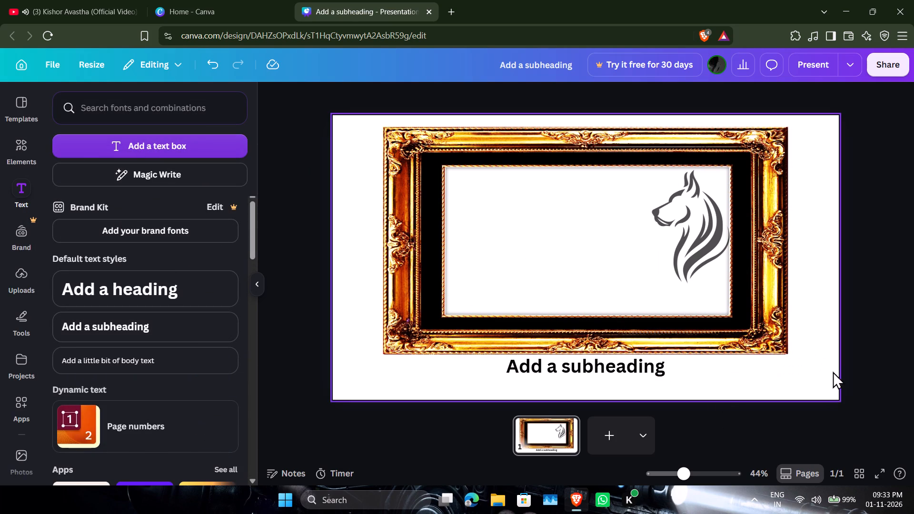
pyautogui.click(662, 359)
pyautogui.moveTo(822, 376); pyautogui.dragTo(774, 193)
# Replace the subheading's placeholder text with VIKRAM EMPIRE.
pyautogui.click(685, 188)
pyautogui.press('BackSpace')
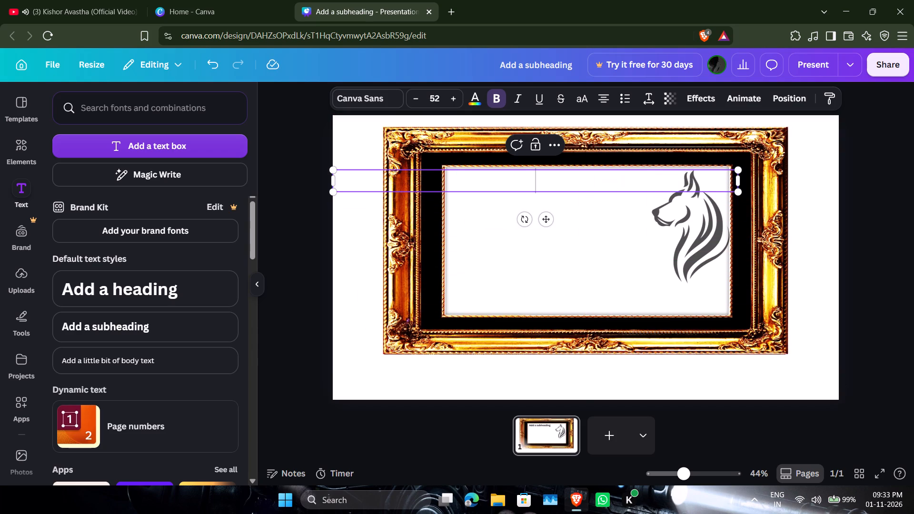
pyautogui.write('VU')
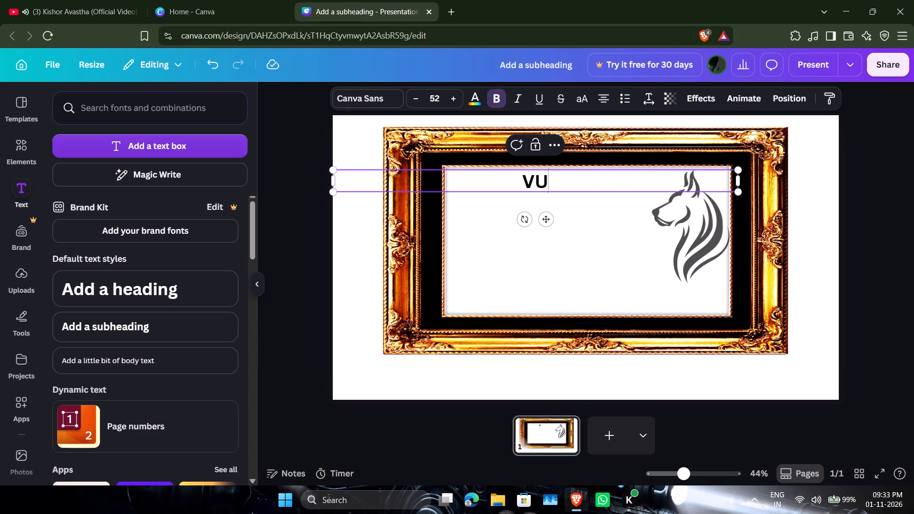
pyautogui.press('BackSpace')
pyautogui.press('i')
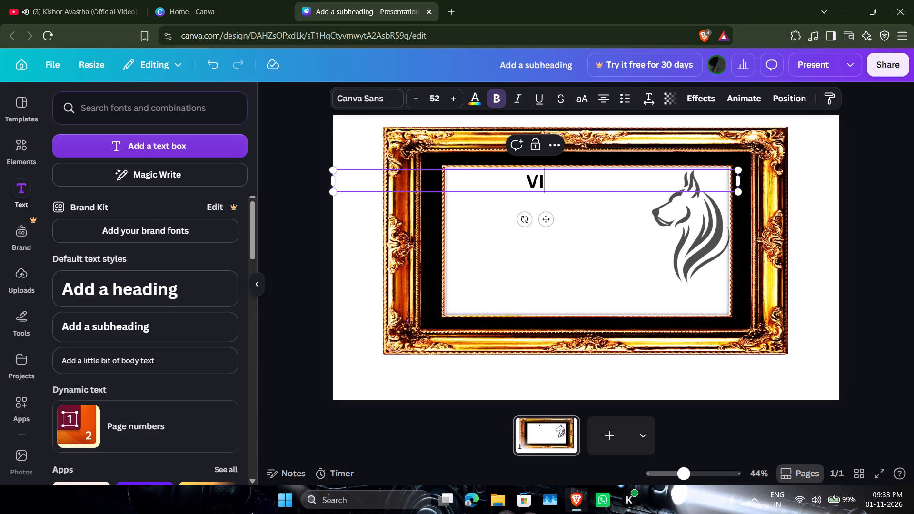
pyautogui.write('KRAM')
pyautogui.press('space')
pyautogui.write('EMPIRE')
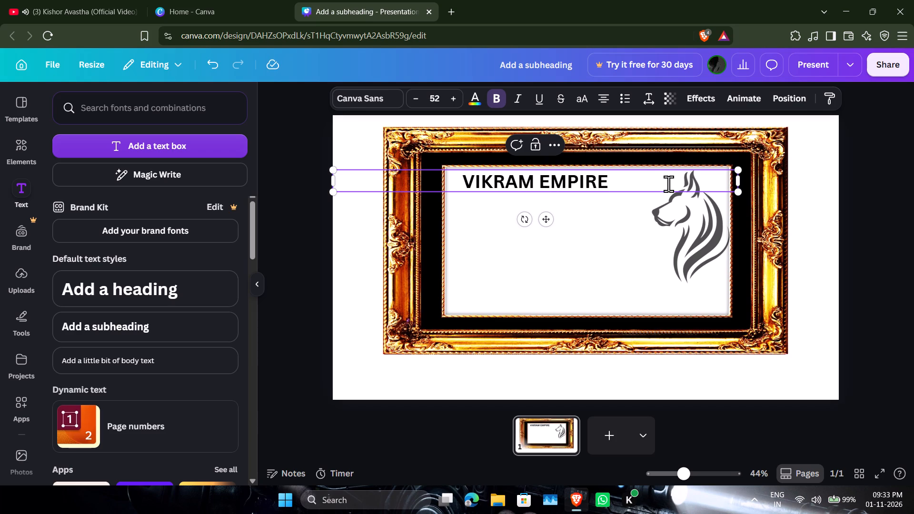
# Move the VIKRAM EMPIRE text slightly down and right, keeping it beside the wolf head.
pyautogui.moveTo(548, 223); pyautogui.dragTo(554, 236)
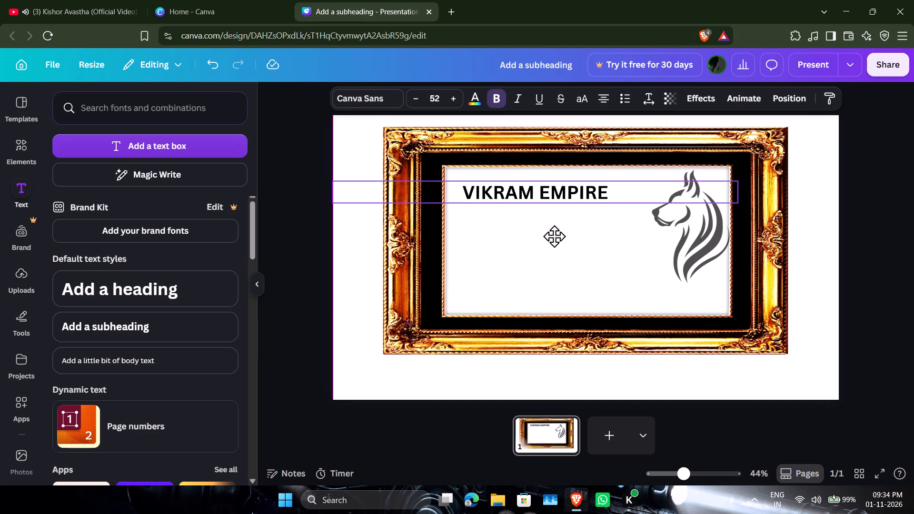
pyautogui.moveTo(554, 236); pyautogui.dragTo(562, 236)
pyautogui.click(562, 236)
pyautogui.click(662, 262)
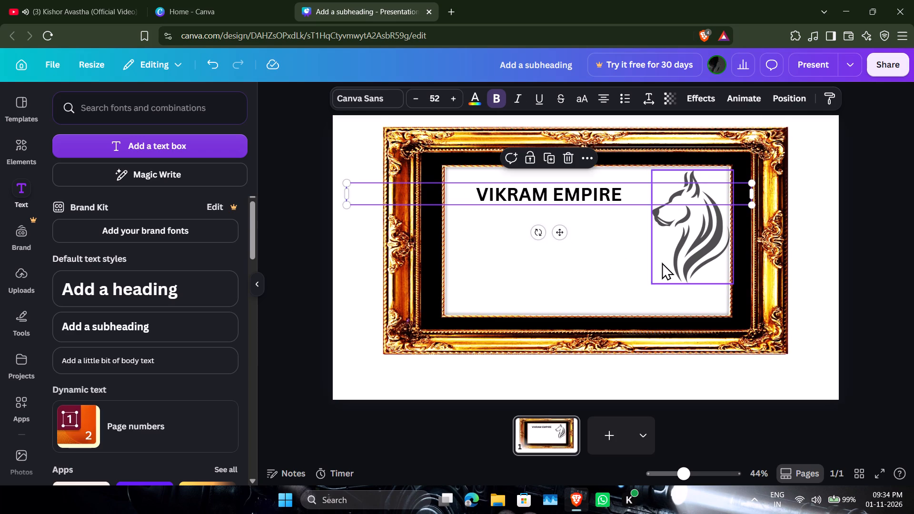
# Remove the bold formatting from VIKRAM EMPIRE and leave the text without italics.
pyautogui.click(563, 202)
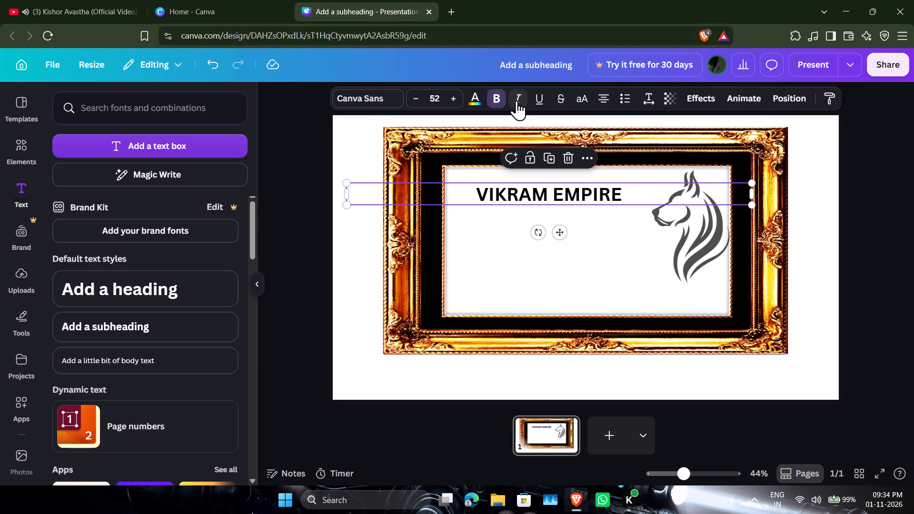
pyautogui.click(517, 100)
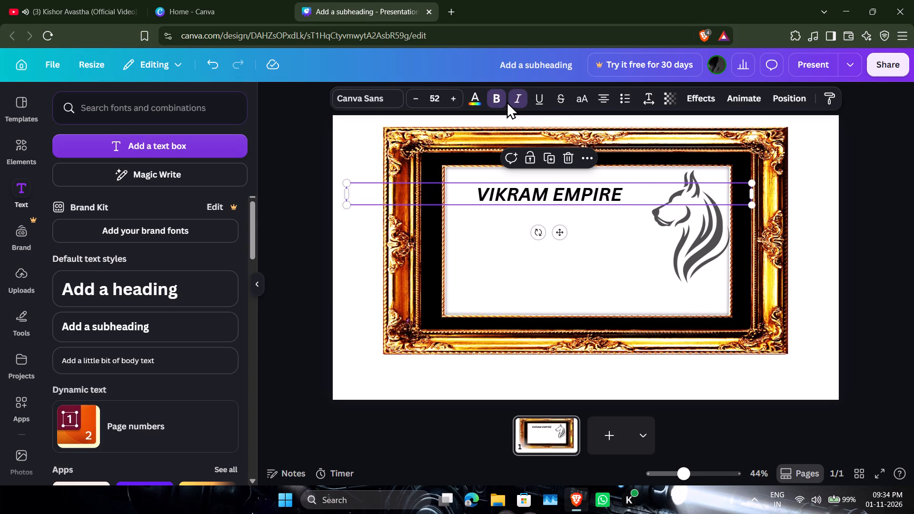
pyautogui.click(507, 101)
pyautogui.click(507, 101)
pyautogui.click(504, 103)
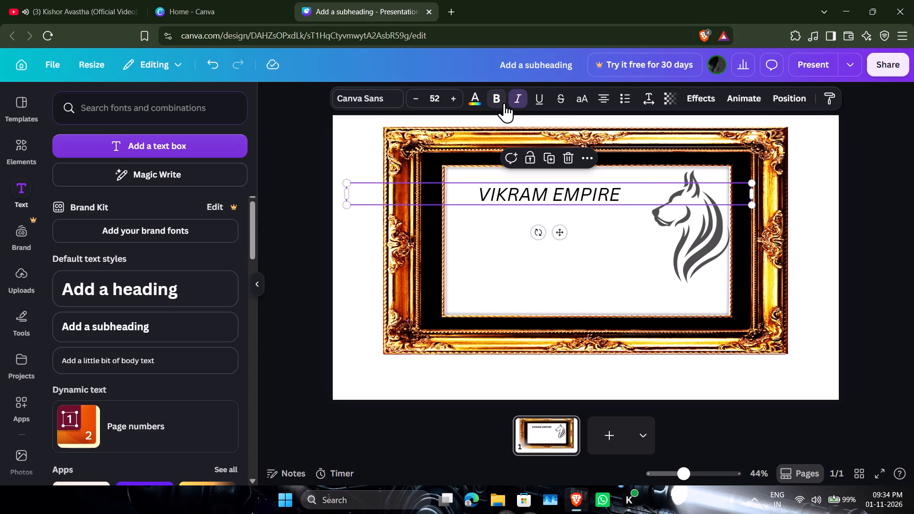
pyautogui.doubleClick(519, 98)
pyautogui.click(519, 98)
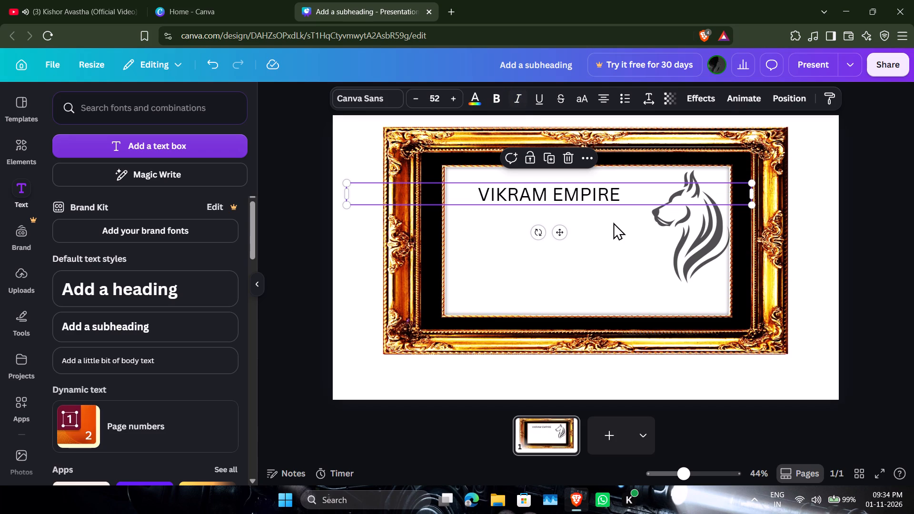
# Nudge the VIKRAM EMPIRE text slightly left and up within the frame.
pyautogui.click(613, 222)
pyautogui.click(602, 208)
pyautogui.click(600, 202)
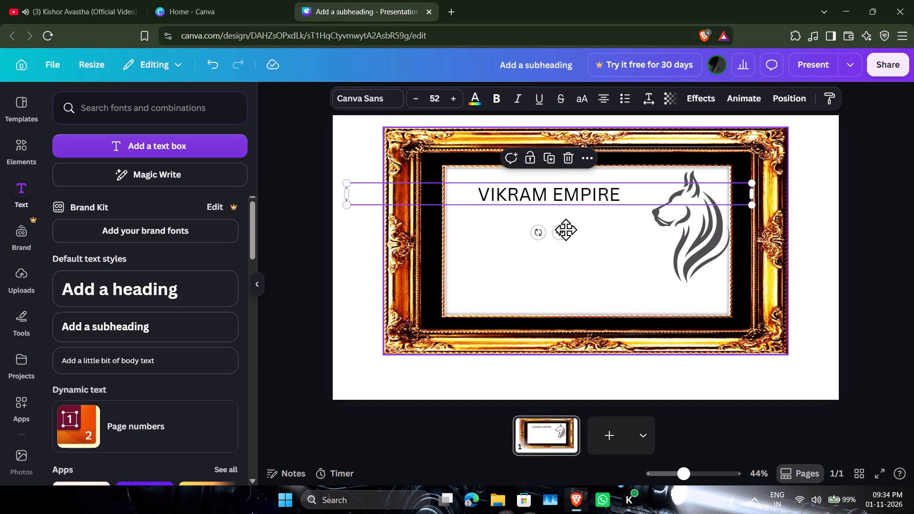
pyautogui.moveTo(560, 233); pyautogui.dragTo(553, 232)
pyautogui.click(604, 244)
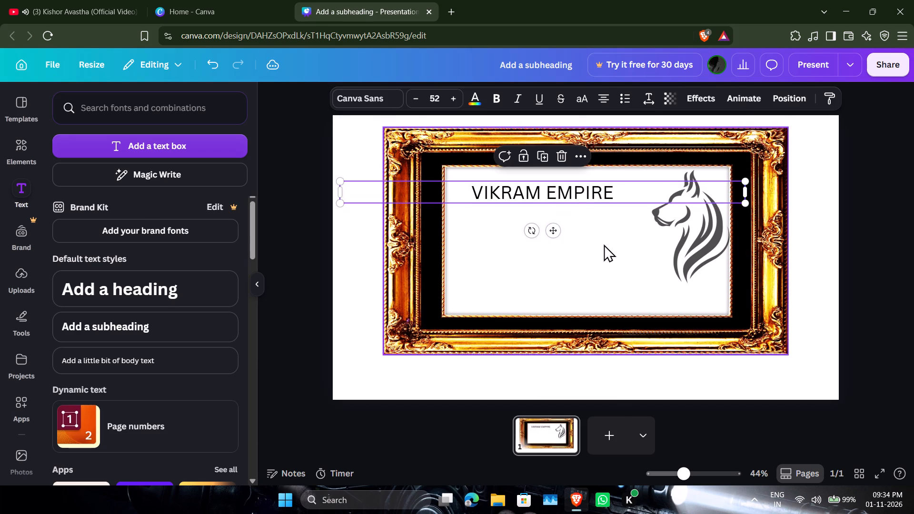
# Set the VIKRAM EMPIRE text's font size to 54.
pyautogui.click(557, 206)
pyautogui.click(555, 199)
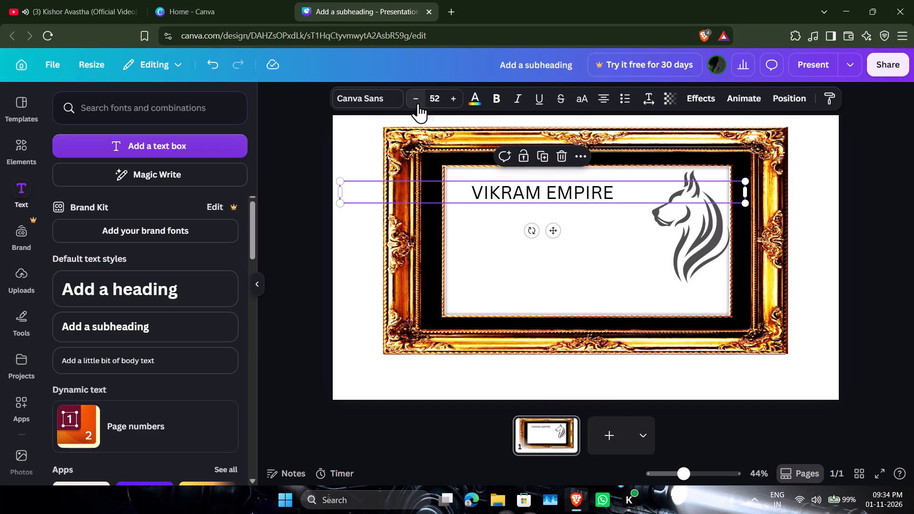
pyautogui.click(452, 105)
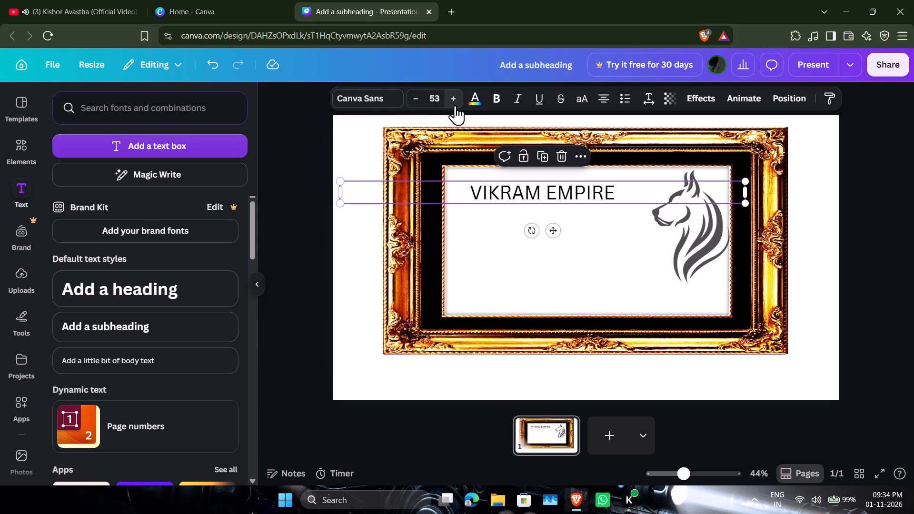
pyautogui.click(456, 105)
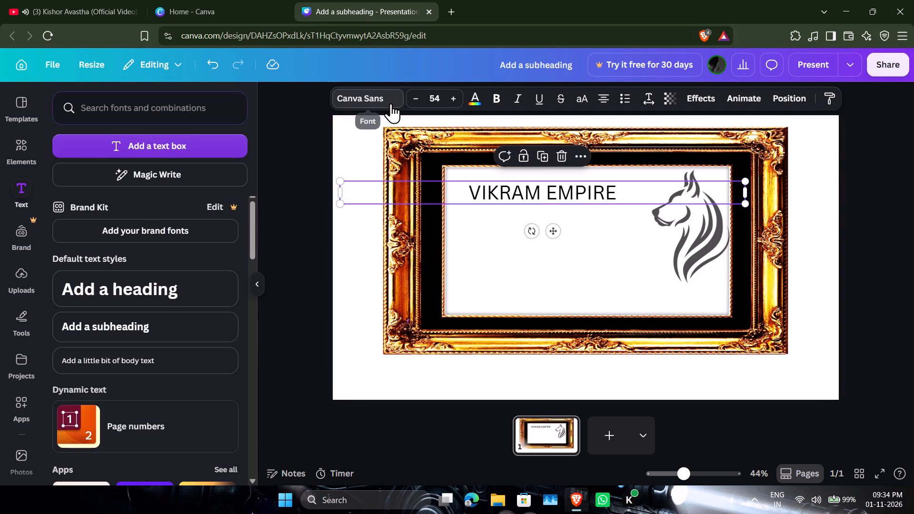
# Change the VIKRAM EMPIRE text's font to Times New Roman MT.
pyautogui.click(391, 103)
pyautogui.scroll(-6, 199, 275)
pyautogui.scroll(3, 197, 290)
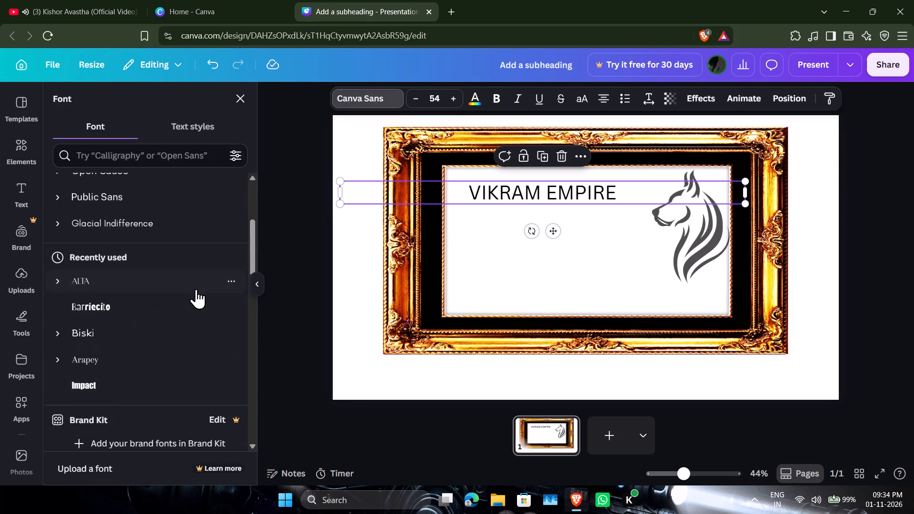
pyautogui.scroll(-5, 193, 230)
pyautogui.moveTo(249, 320); pyautogui.dragTo(249, 345)
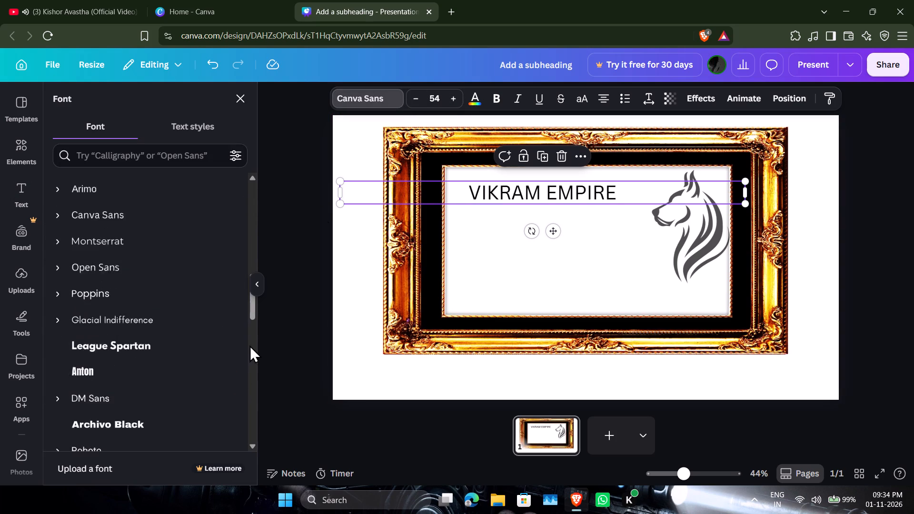
pyautogui.moveTo(249, 345); pyautogui.dragTo(250, 513)
pyautogui.click(203, 421)
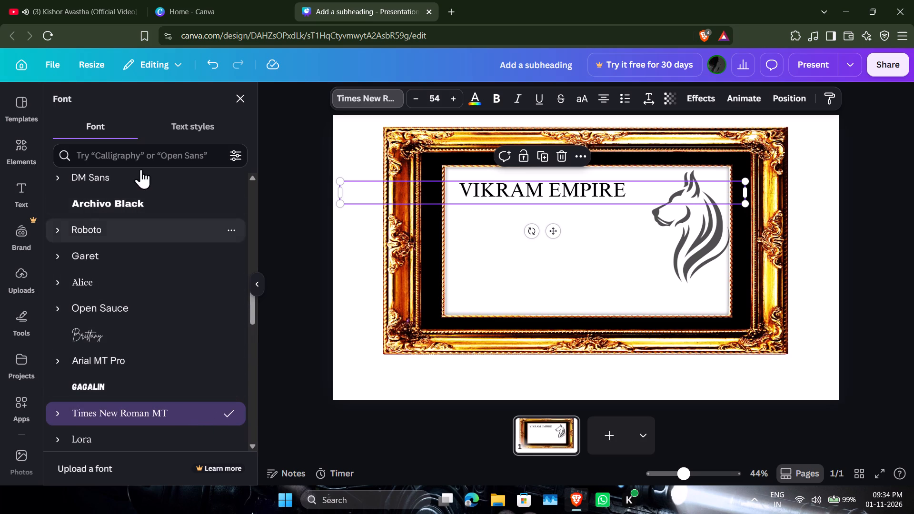
pyautogui.click(210, 125)
pyautogui.click(247, 103)
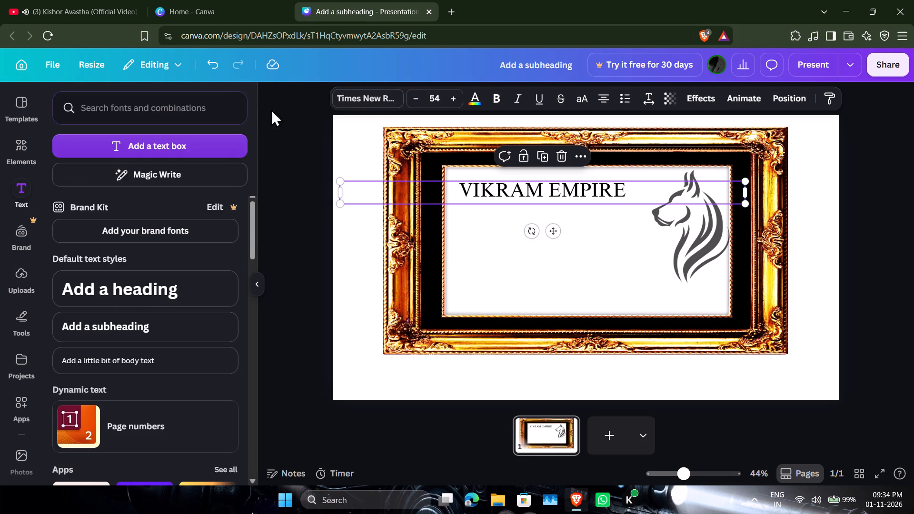
# Add a heading text box directly below VIKRAM EMPIRE and replace its placeholder text with SINCE 2026.
pyautogui.click(157, 293)
pyautogui.click(586, 225)
pyautogui.click(687, 220)
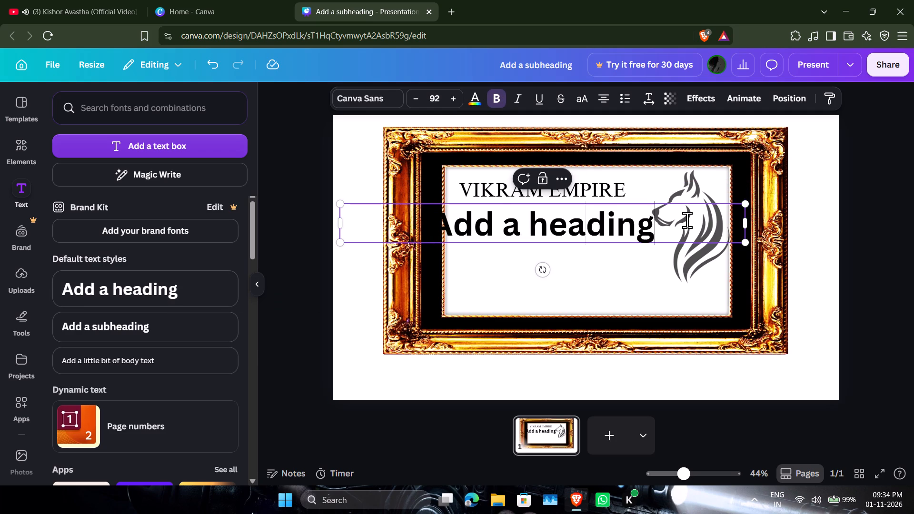
pyautogui.press('BackSpace')
pyautogui.press('BackSpace')
pyautogui.press('BackSpace')
pyautogui.press('BackSpace')
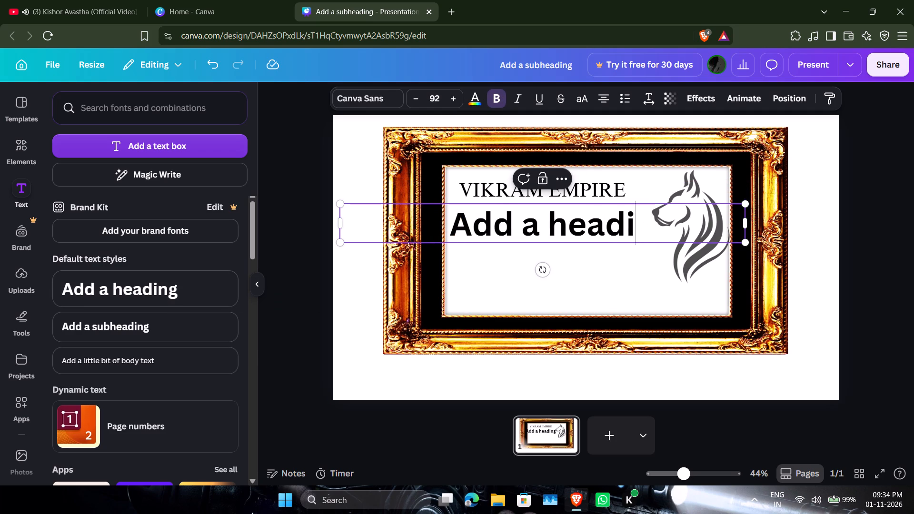
pyautogui.press('BackSpace')
pyautogui.press('BackSpace')
pyautogui.press('BackSpace')
pyautogui.press('BackSpace')
pyautogui.press('BackSpace')
pyautogui.press('BackSpace')
pyautogui.press('BackSpace')
pyautogui.press('BackSpace')
pyautogui.press('BackSpace')
pyautogui.press('BackSpace')
pyautogui.press('BackSpace')
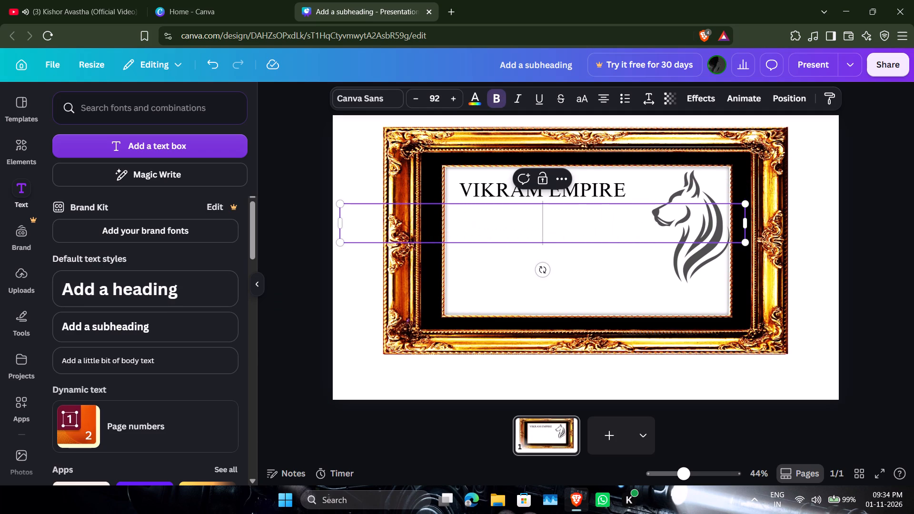
pyautogui.write('SI')
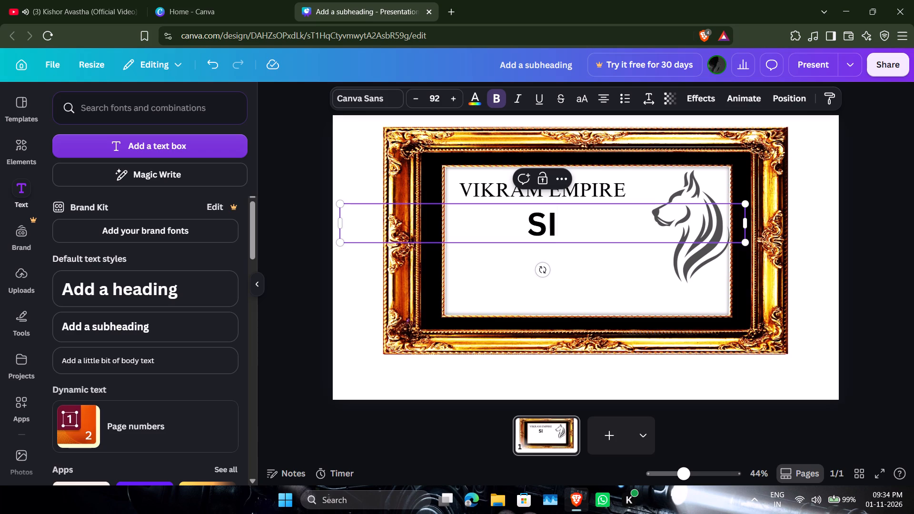
pyautogui.write('NCE 202')
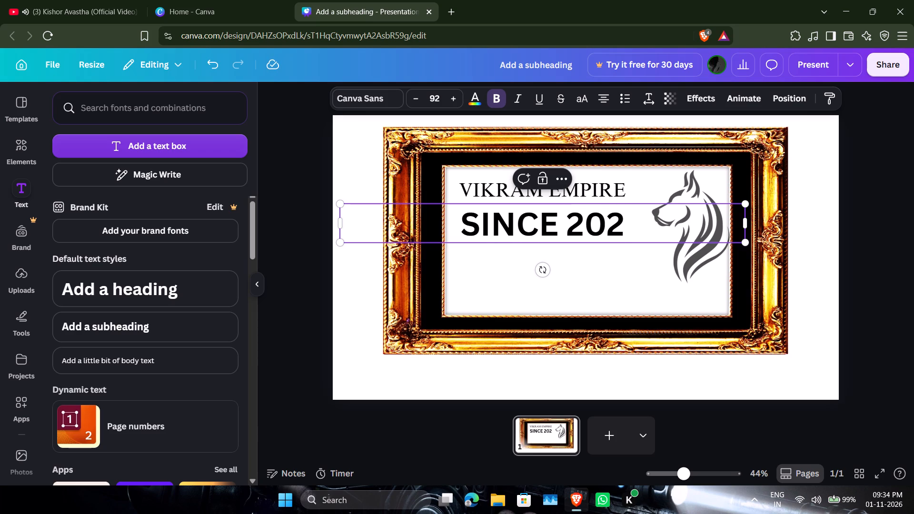
pyautogui.press('6')
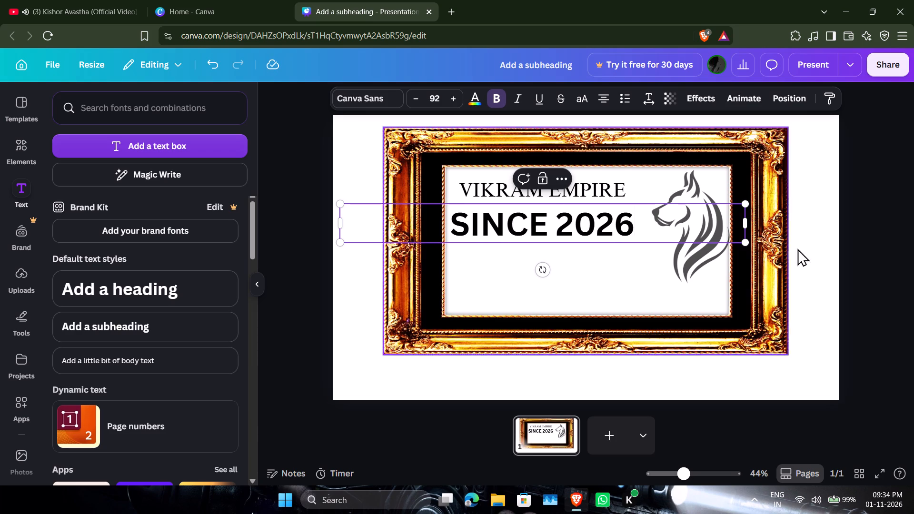
# Shrink the SINCE 2026 text to a font size of about 72 and centre it below VIKRAM EMPIRE.
pyautogui.moveTo(743, 244); pyautogui.dragTo(658, 216)
pyautogui.moveTo(622, 210); pyautogui.dragTo(615, 209)
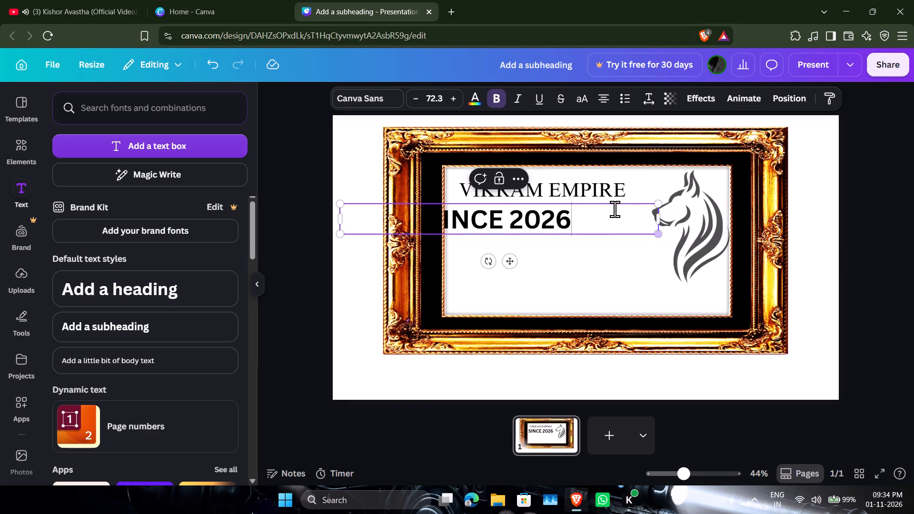
pyautogui.moveTo(615, 209); pyautogui.dragTo(614, 209)
pyautogui.moveTo(507, 263); pyautogui.dragTo(582, 275)
pyautogui.moveTo(582, 275); pyautogui.dragTo(550, 263)
pyautogui.click(647, 284)
# Reduce the SINCE 2026 text's font size to 71.3, keeping it bold.
pyautogui.click(590, 245)
pyautogui.click(586, 229)
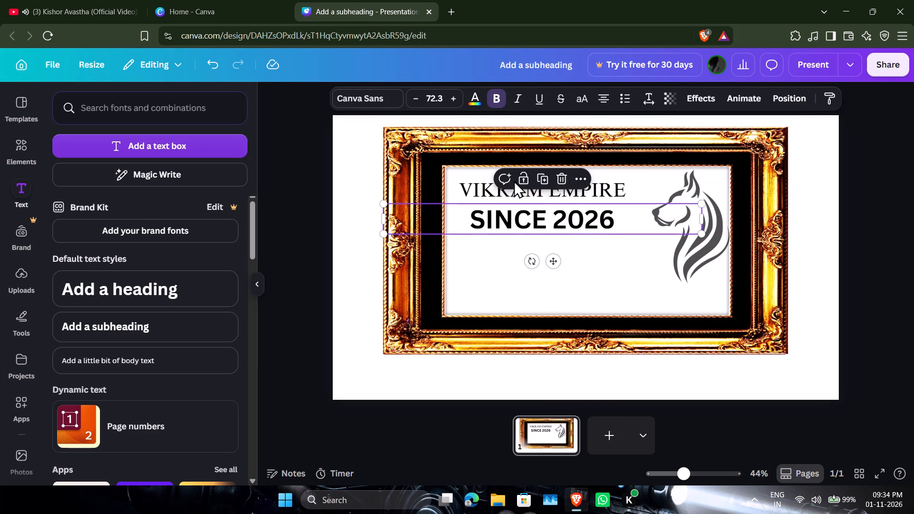
pyautogui.click(495, 97)
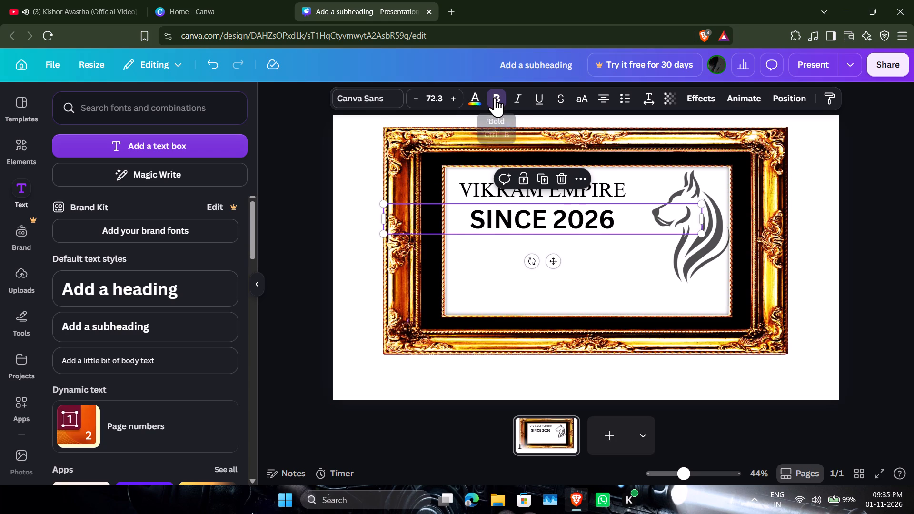
pyautogui.click(495, 97)
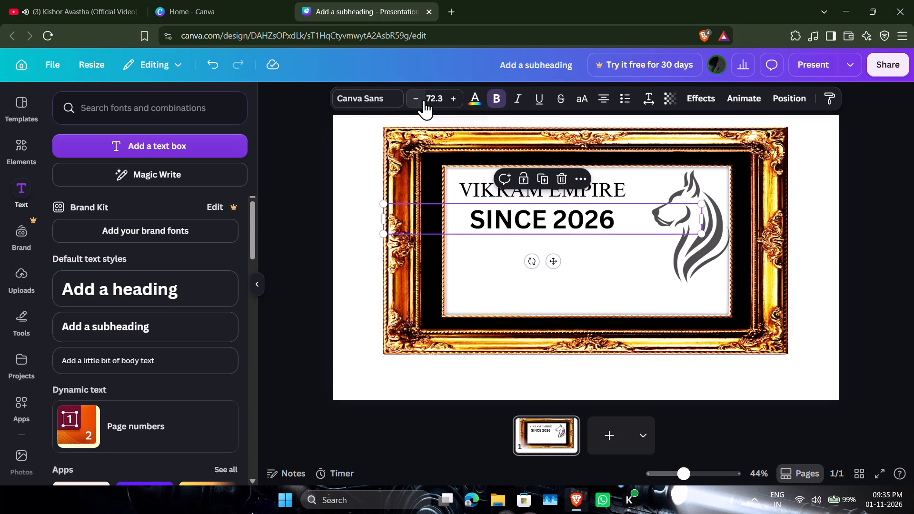
pyautogui.click(420, 100)
# Change the SINCE 2026 text's font to Open Sauce.
pyautogui.click(364, 102)
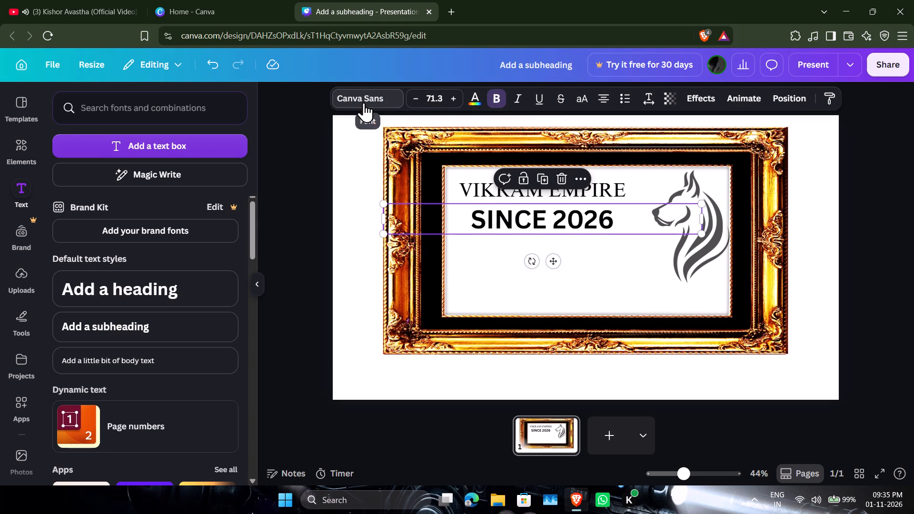
pyautogui.scroll(-1, 218, 284)
pyautogui.click(218, 284)
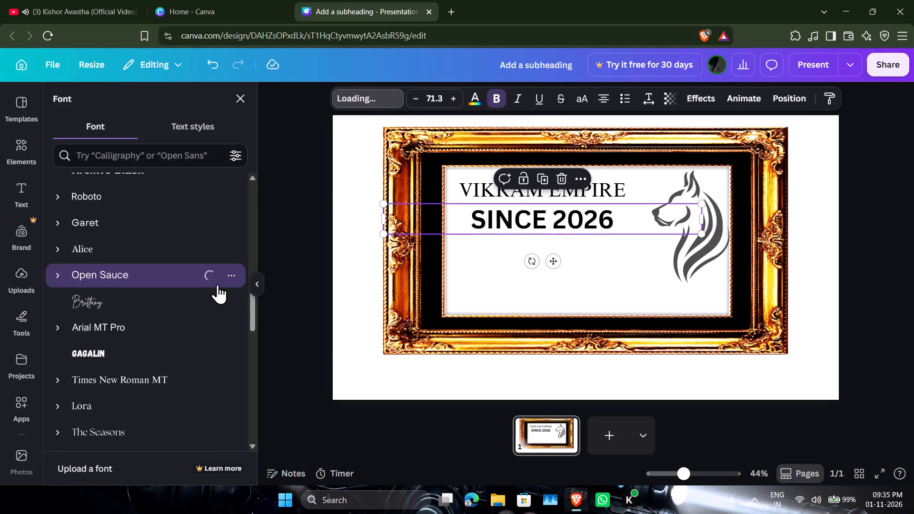
pyautogui.click(271, 251)
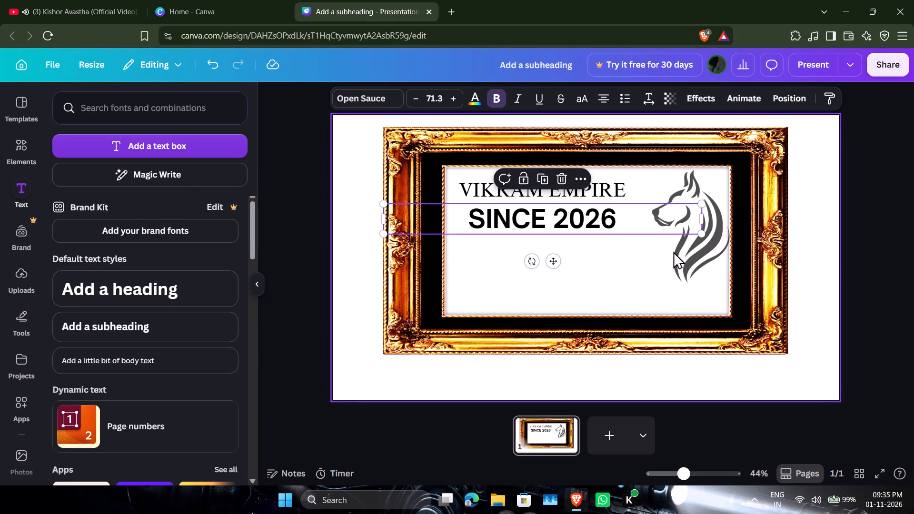
pyautogui.click(850, 252)
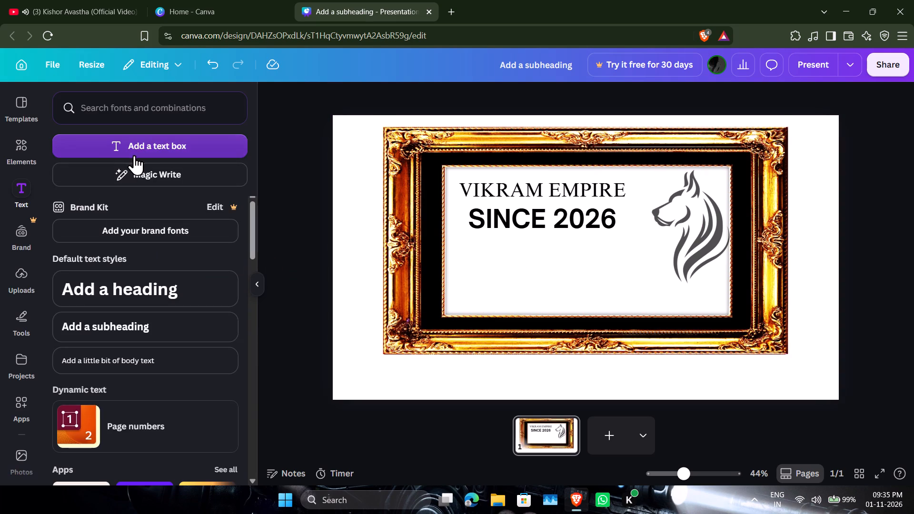
# Add the black wings graphic from the recently used elements over the VIKRAM EMPIRE and SINCE 2026 texts.
pyautogui.click(17, 159)
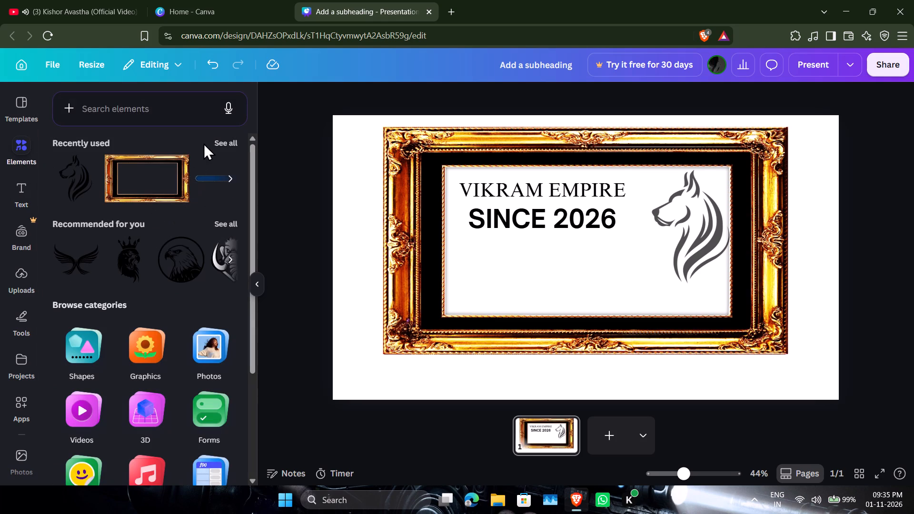
pyautogui.click(209, 139)
pyautogui.click(228, 145)
pyautogui.scroll(-1, 187, 232)
pyautogui.moveTo(213, 171); pyautogui.dragTo(215, 171)
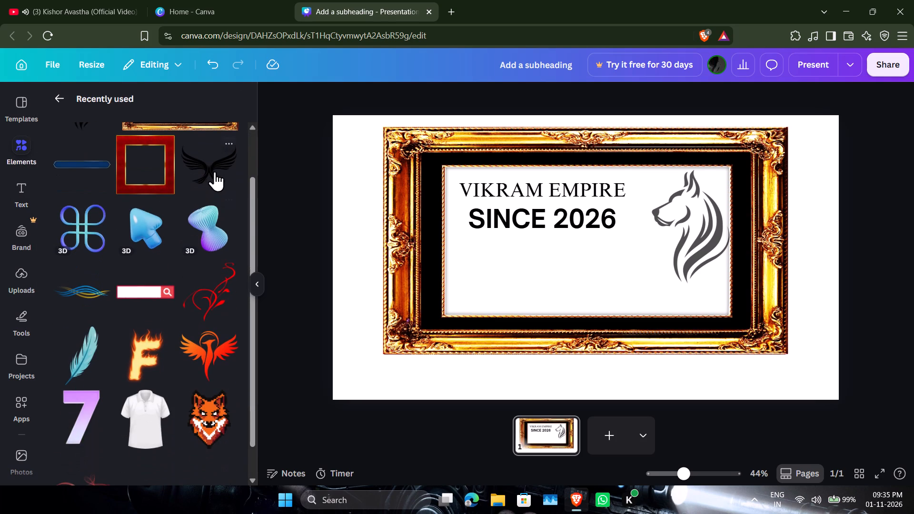
pyautogui.moveTo(215, 171); pyautogui.dragTo(494, 182)
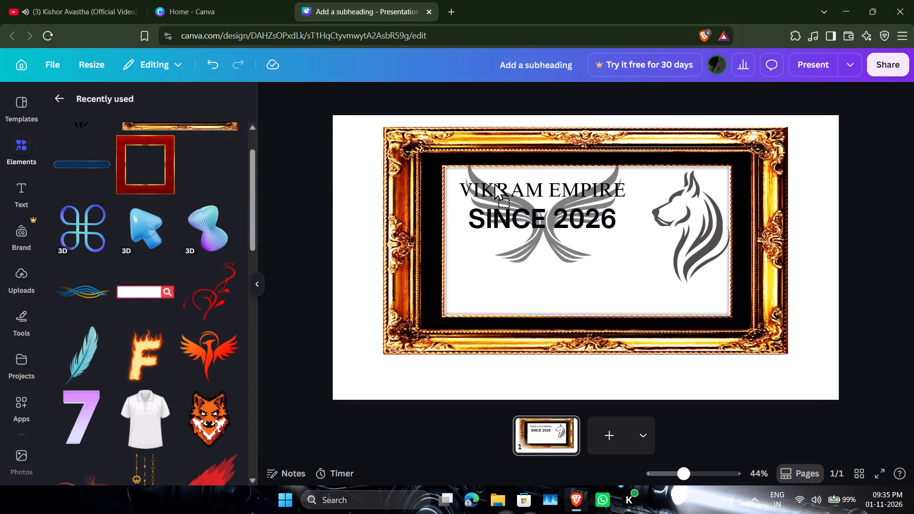
pyautogui.moveTo(494, 182); pyautogui.dragTo(494, 203)
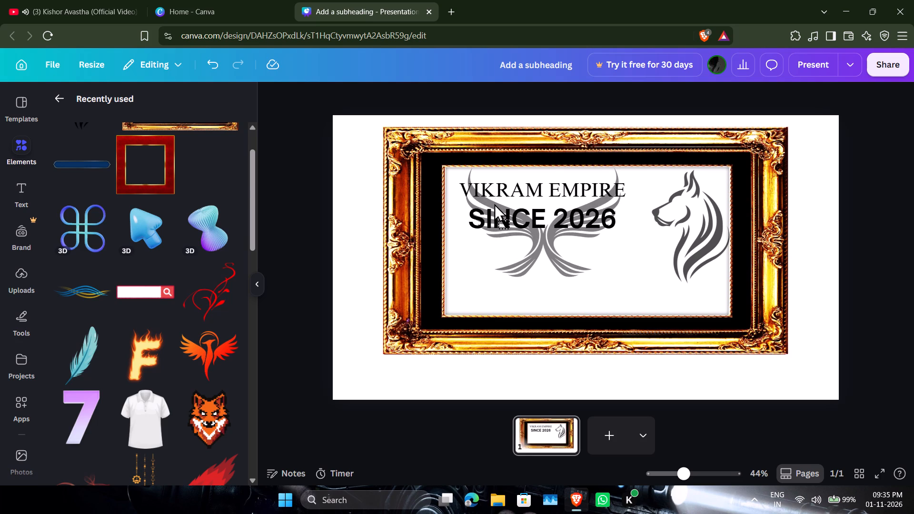
pyautogui.moveTo(494, 203); pyautogui.dragTo(494, 204)
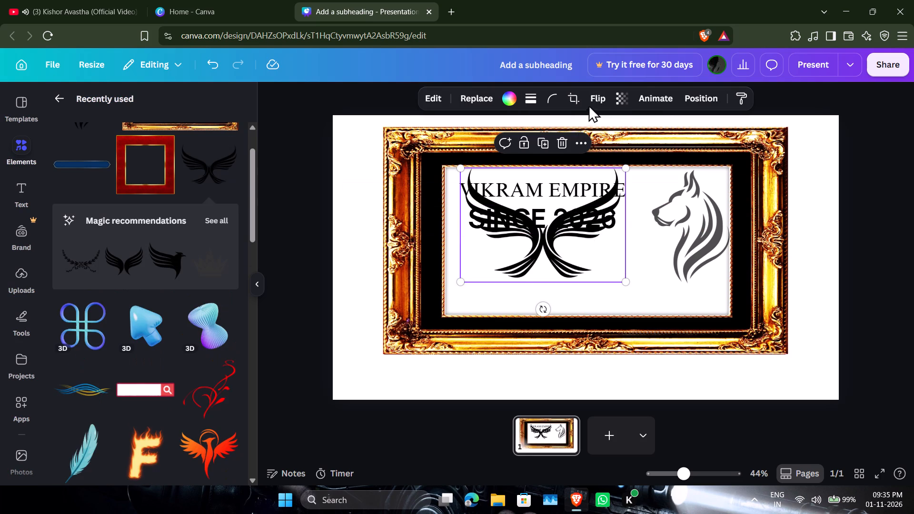
# Set the wings graphic's transparency to 55.
pyautogui.click(597, 107)
pyautogui.click(605, 104)
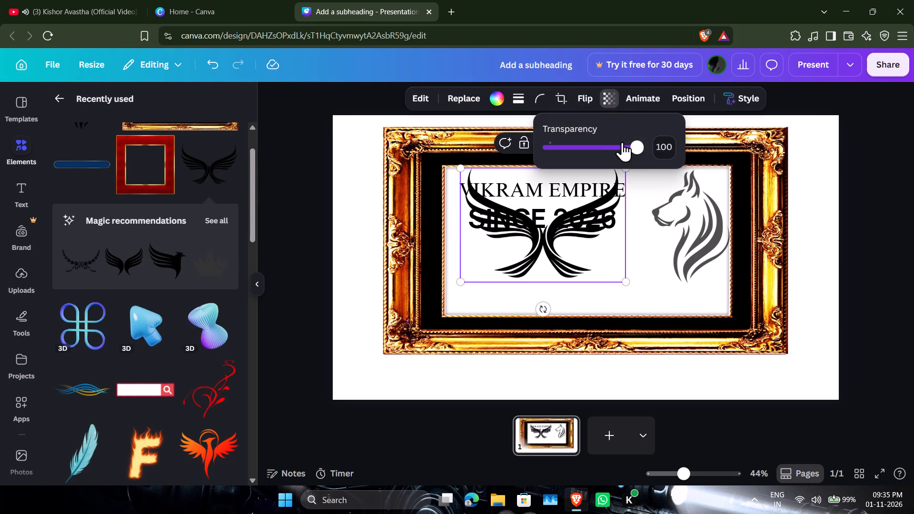
pyautogui.moveTo(622, 142); pyautogui.dragTo(597, 151)
pyautogui.click(545, 217)
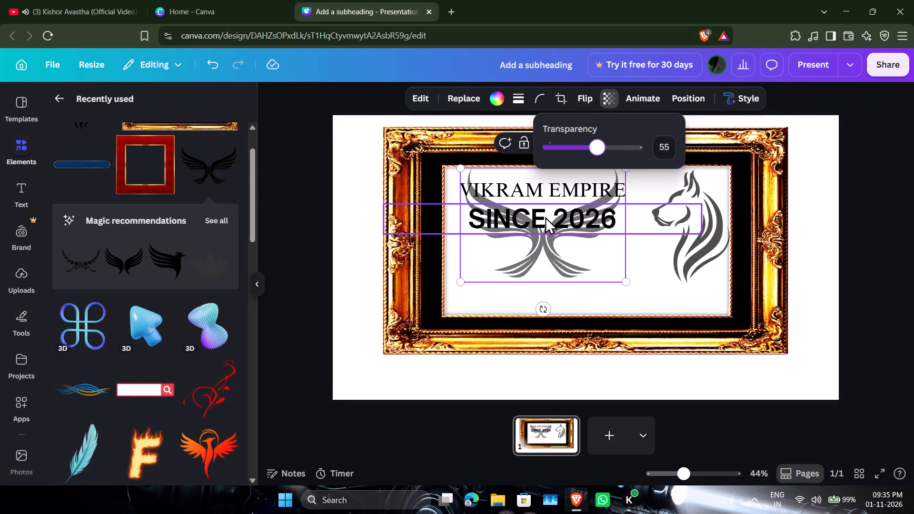
pyautogui.click(576, 268)
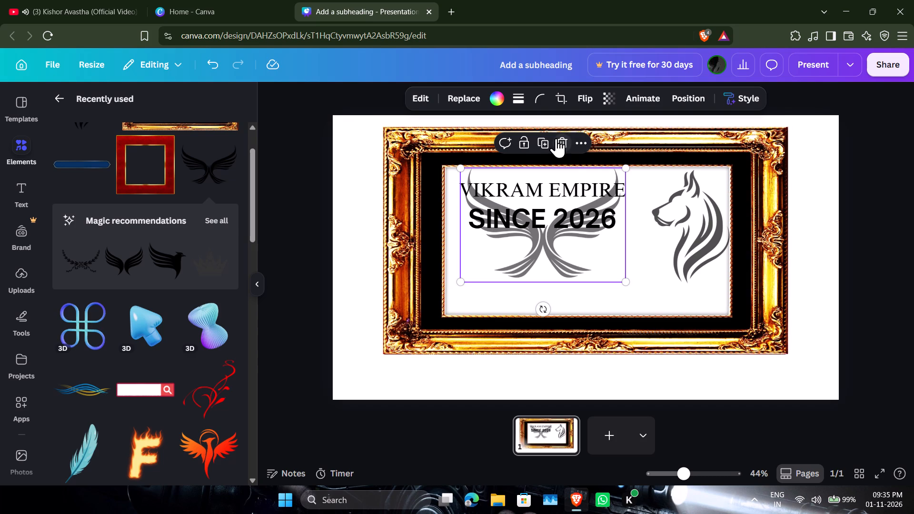
# Send the wings graphic backward in the layer order.
pyautogui.click(573, 144)
pyautogui.click(623, 267)
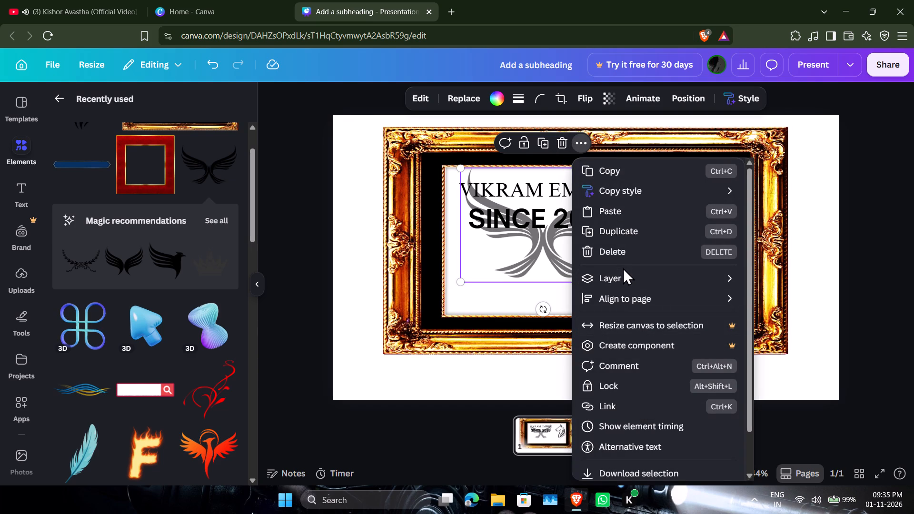
pyautogui.click(624, 273)
pyautogui.doubleClick(706, 279)
pyautogui.doubleClick(811, 322)
pyautogui.click(877, 241)
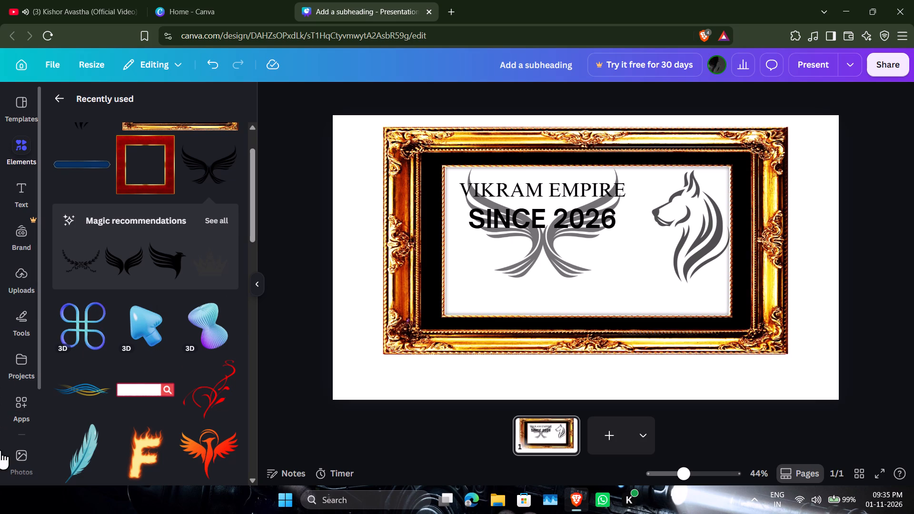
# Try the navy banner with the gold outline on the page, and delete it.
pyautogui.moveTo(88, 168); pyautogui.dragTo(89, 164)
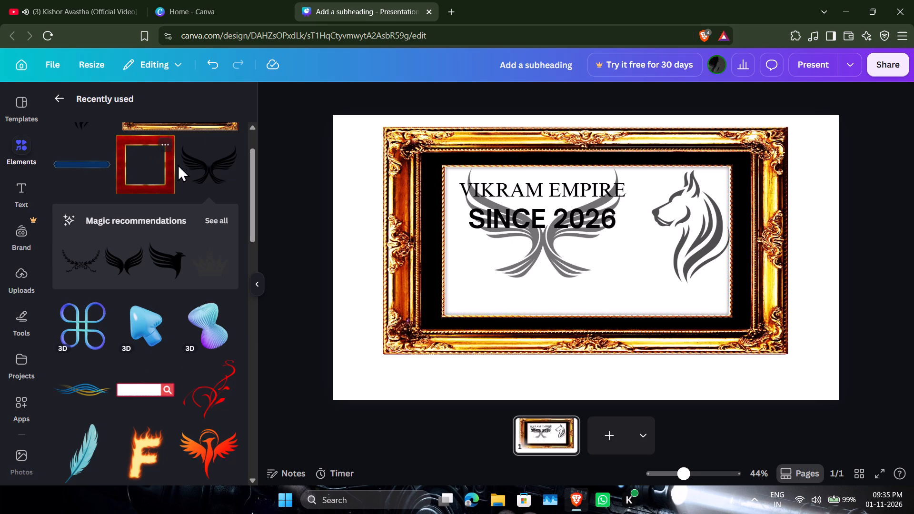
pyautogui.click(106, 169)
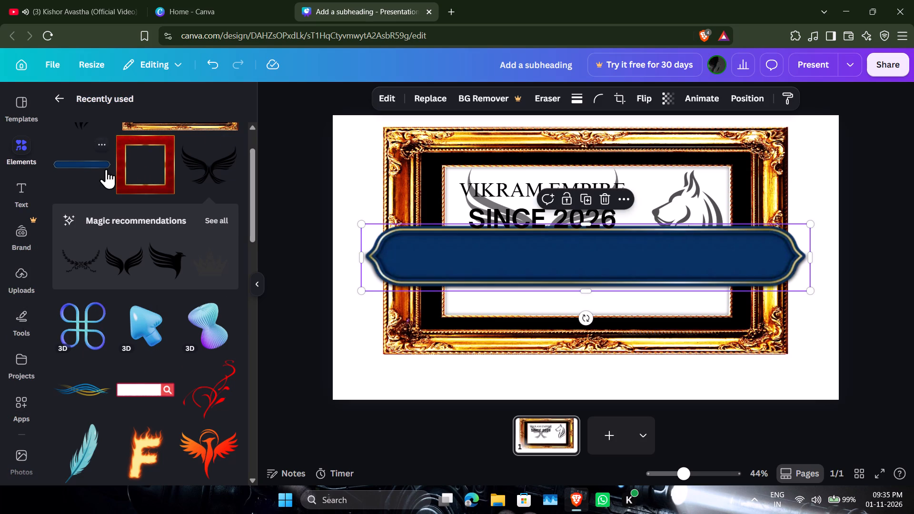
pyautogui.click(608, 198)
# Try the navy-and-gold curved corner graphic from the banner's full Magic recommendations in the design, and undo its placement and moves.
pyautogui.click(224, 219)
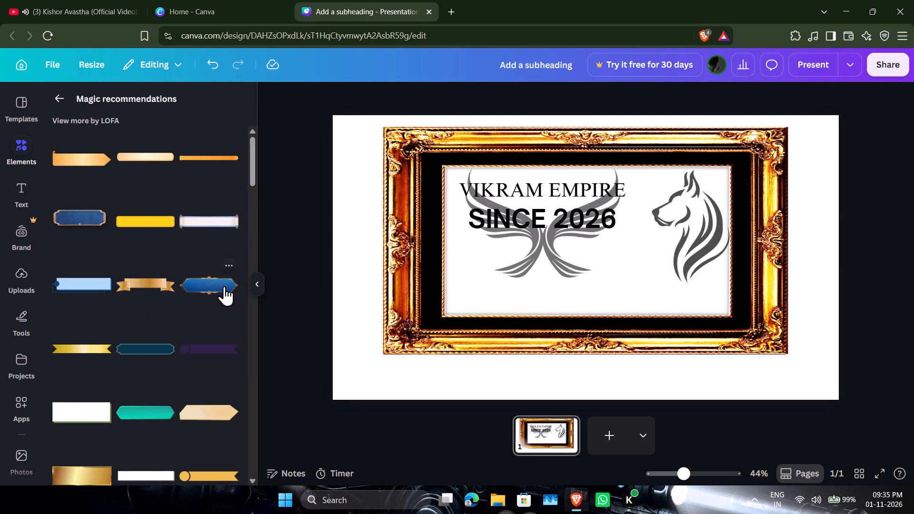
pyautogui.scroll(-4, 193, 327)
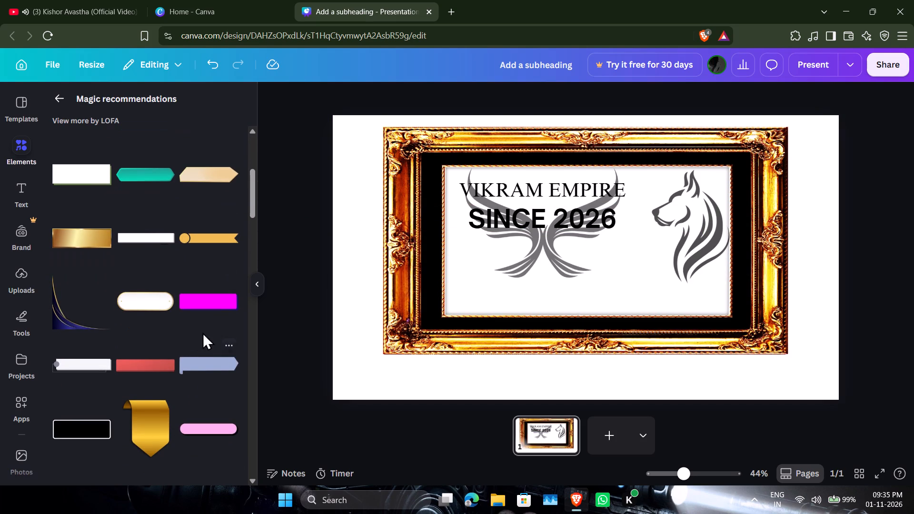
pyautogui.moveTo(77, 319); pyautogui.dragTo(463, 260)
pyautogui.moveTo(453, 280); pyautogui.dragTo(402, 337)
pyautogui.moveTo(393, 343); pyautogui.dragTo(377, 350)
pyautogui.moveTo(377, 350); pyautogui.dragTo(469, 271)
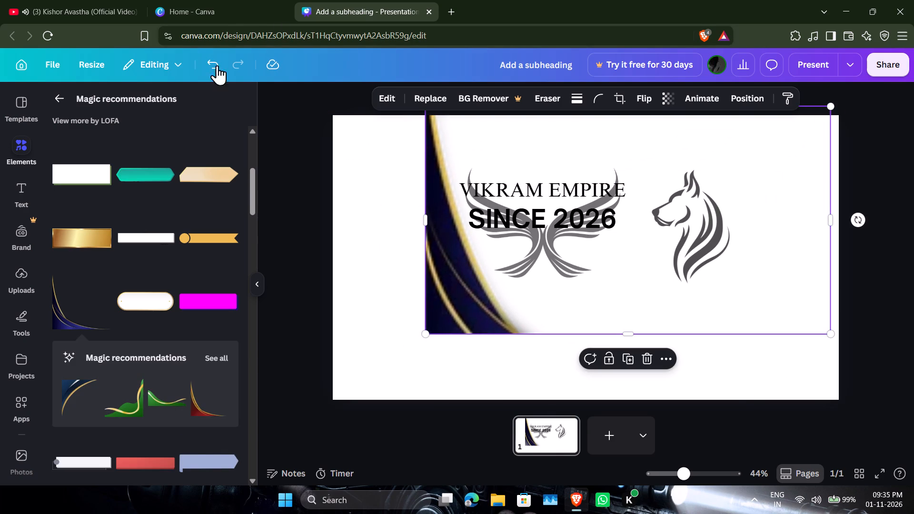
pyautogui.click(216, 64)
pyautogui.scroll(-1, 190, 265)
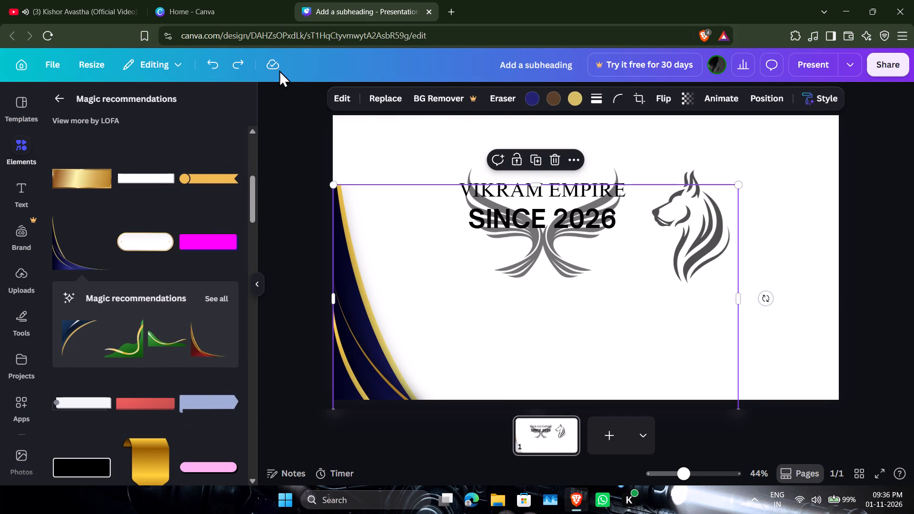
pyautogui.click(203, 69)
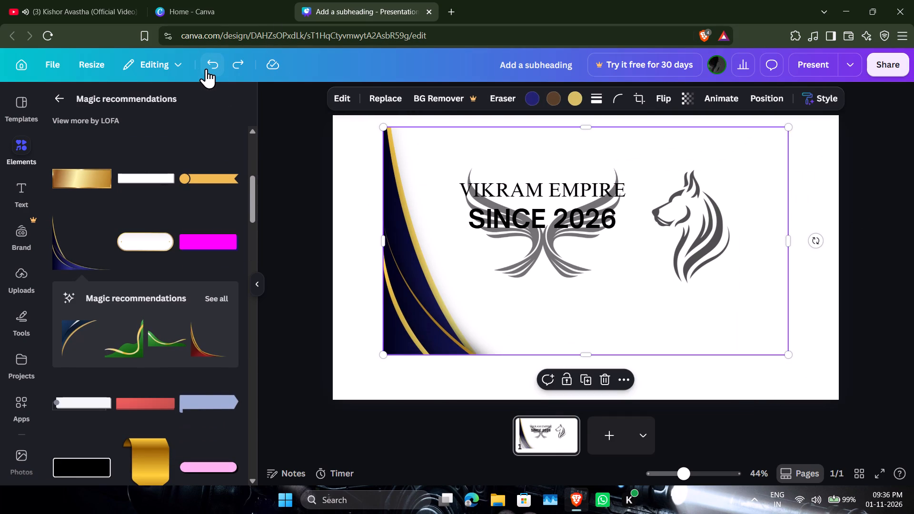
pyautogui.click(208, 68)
# Add the translucent grey glass bar from the Magic recommendations across the texts and the wolf head.
pyautogui.scroll(-2, 139, 281)
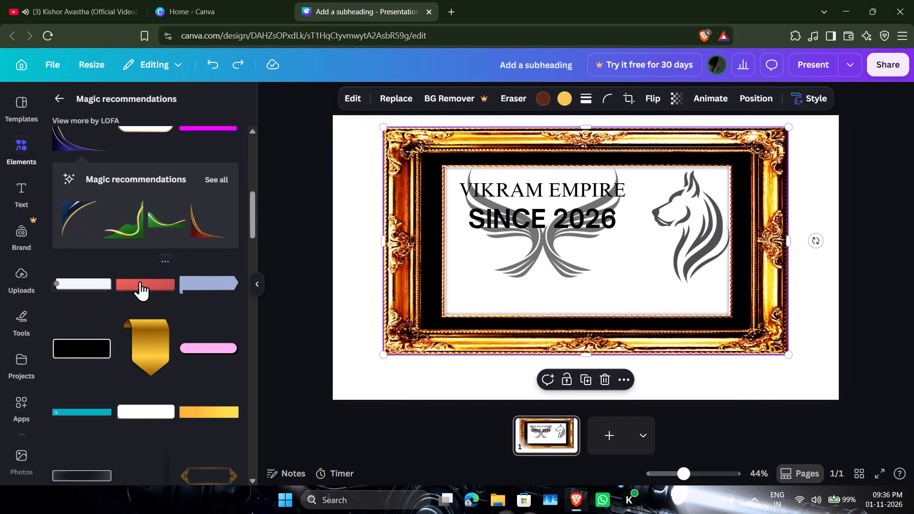
pyautogui.scroll(-3, 141, 281)
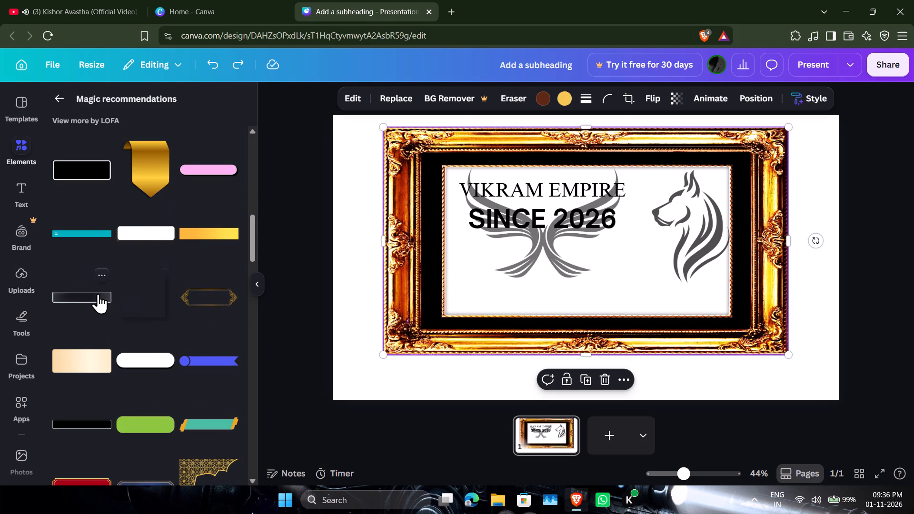
pyautogui.moveTo(96, 294); pyautogui.dragTo(499, 202)
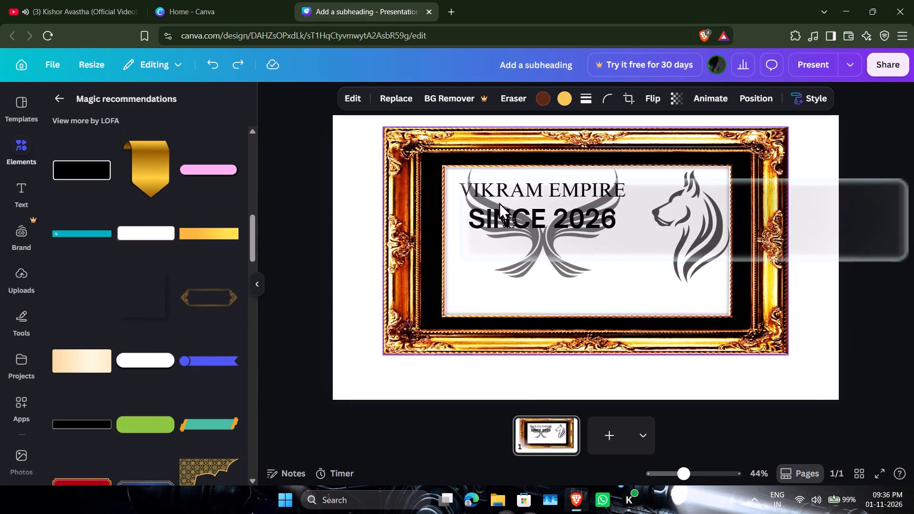
pyautogui.moveTo(499, 202); pyautogui.dragTo(447, 183)
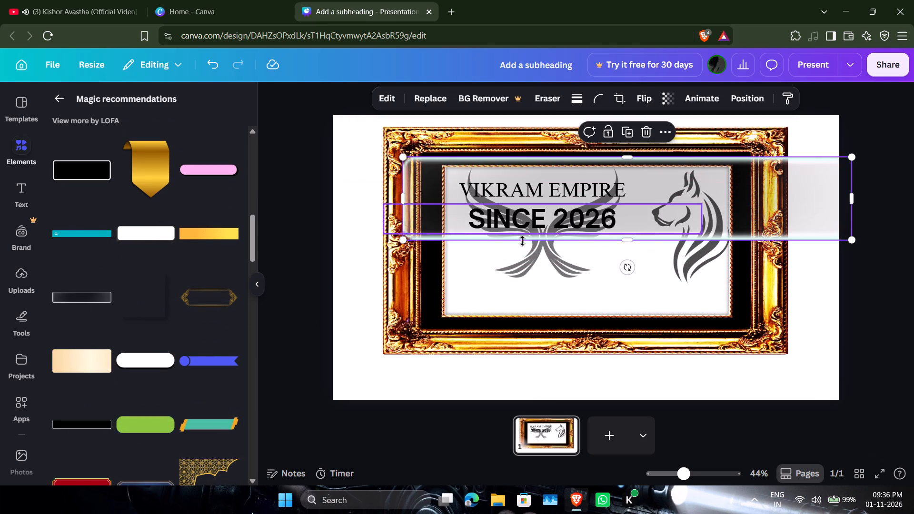
# Resize the glass panel to about 602 high and narrow it from both sides to fit the gold frame's inner opening.
pyautogui.moveTo(626, 237); pyautogui.dragTo(624, 300)
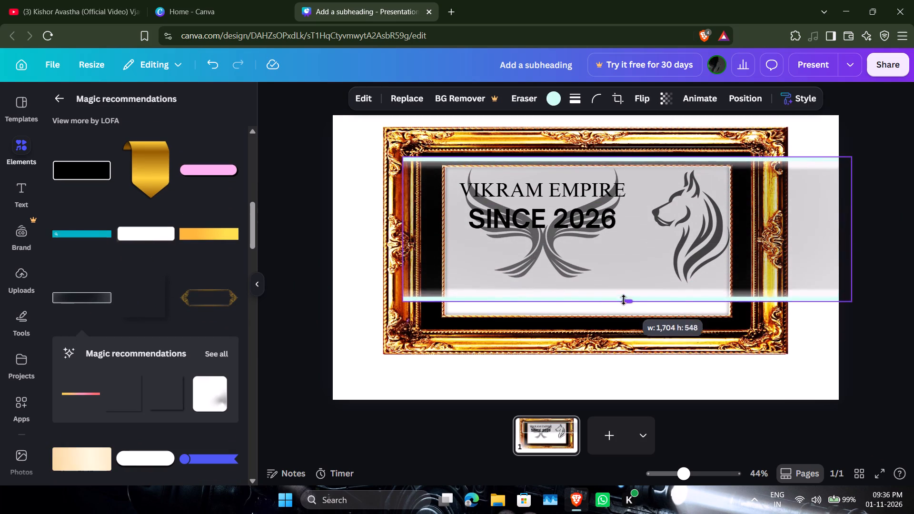
pyautogui.moveTo(624, 300); pyautogui.dragTo(627, 316)
pyautogui.click(627, 316)
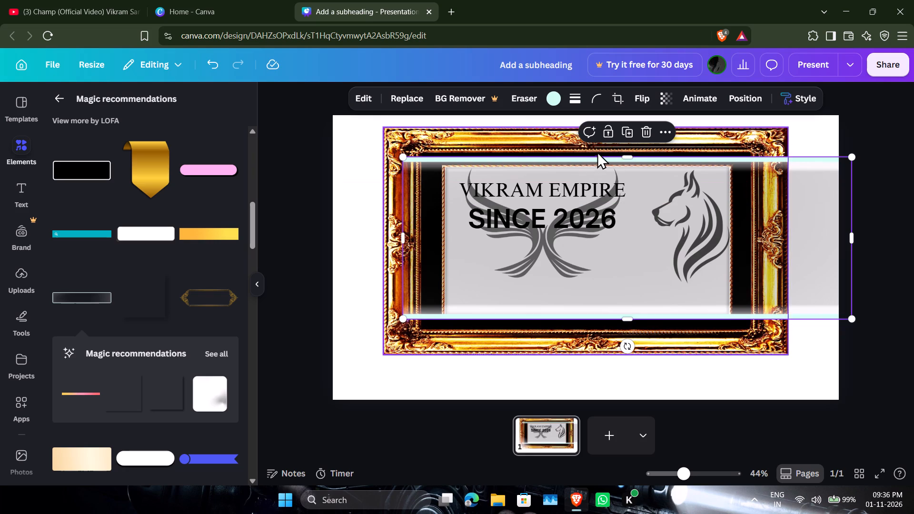
pyautogui.click(627, 160)
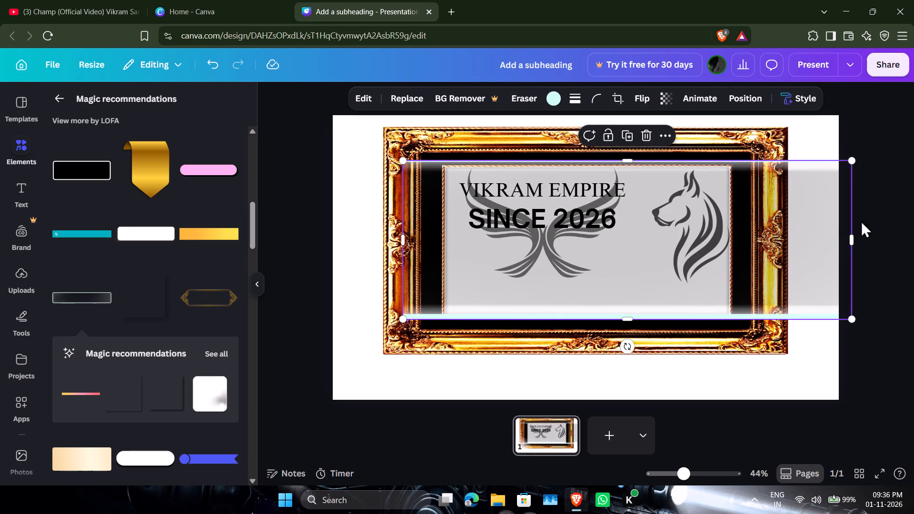
pyautogui.moveTo(854, 239); pyautogui.dragTo(731, 252)
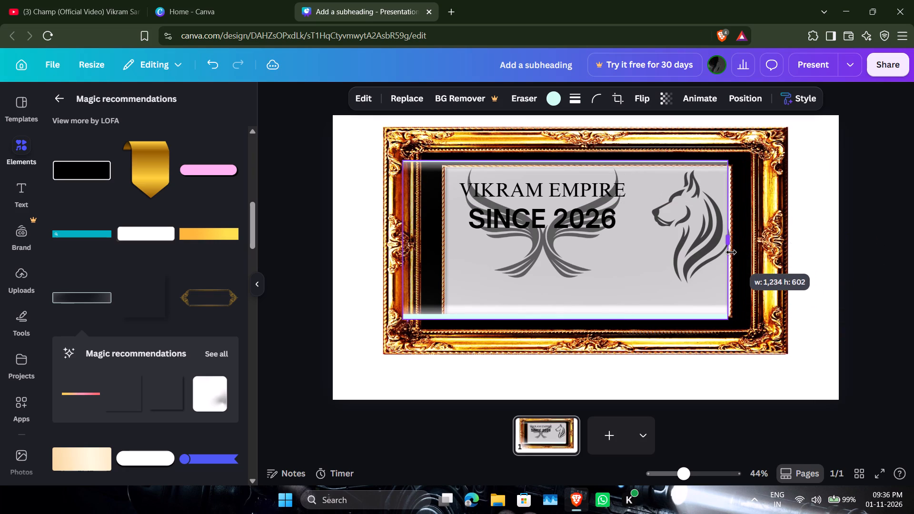
pyautogui.moveTo(731, 252); pyautogui.dragTo(728, 256)
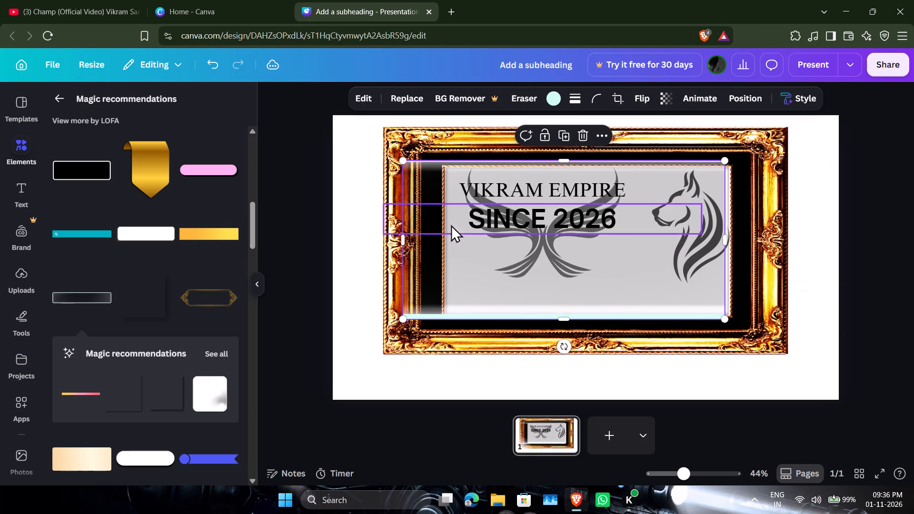
pyautogui.moveTo(400, 238); pyautogui.dragTo(424, 236)
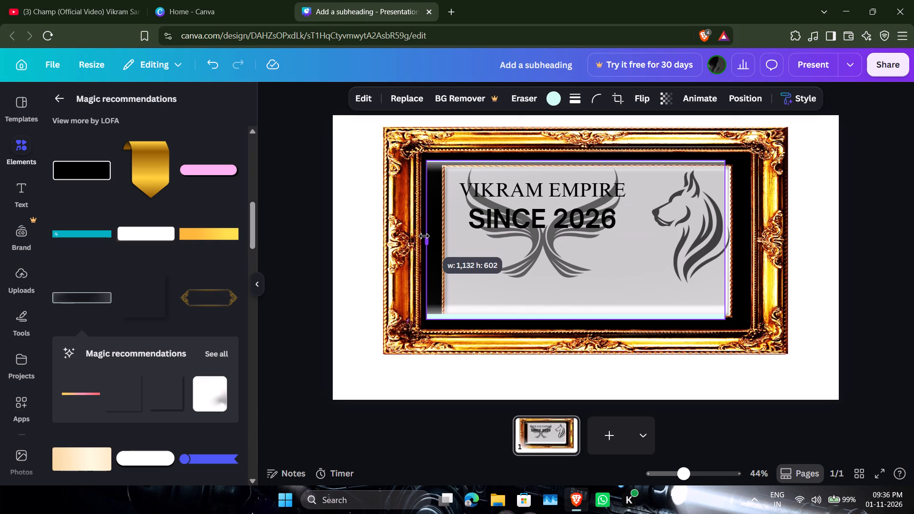
pyautogui.moveTo(424, 236); pyautogui.dragTo(440, 245)
pyautogui.moveTo(728, 234); pyautogui.dragTo(742, 241)
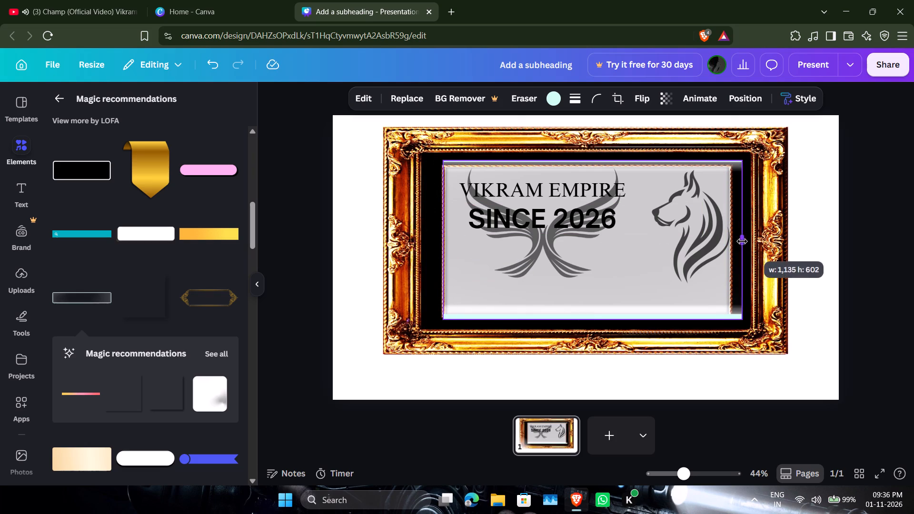
pyautogui.moveTo(742, 241); pyautogui.dragTo(736, 244)
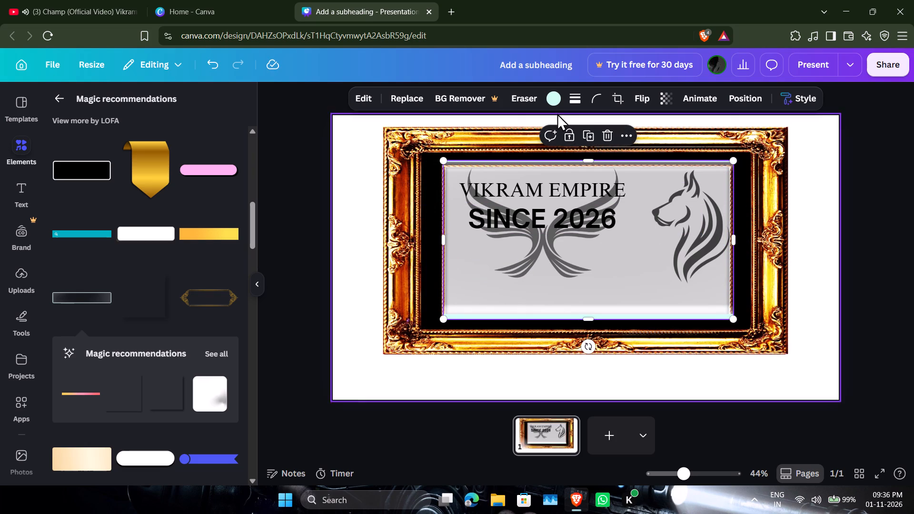
# Try light grey, sky blue and dark blue tints on the glass panel, finishing with the orchid purple default solid colour.
pyautogui.click(554, 105)
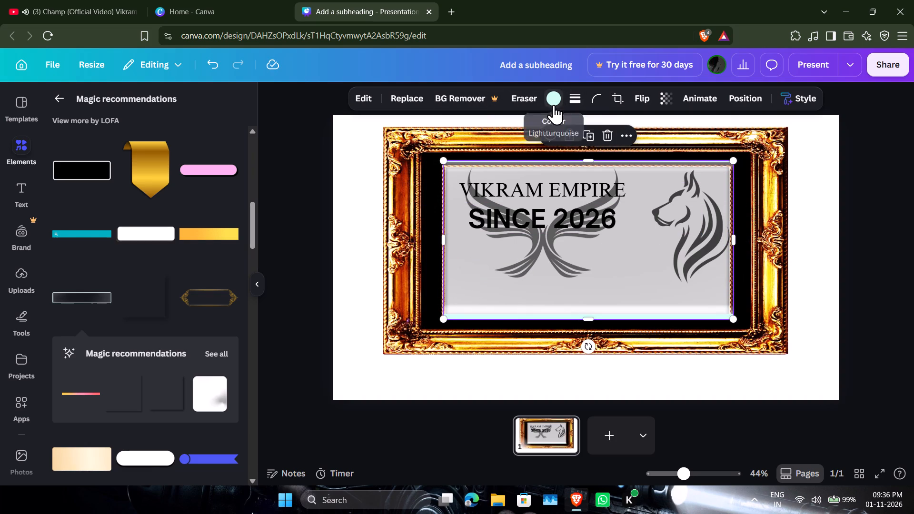
pyautogui.scroll(-7, 128, 408)
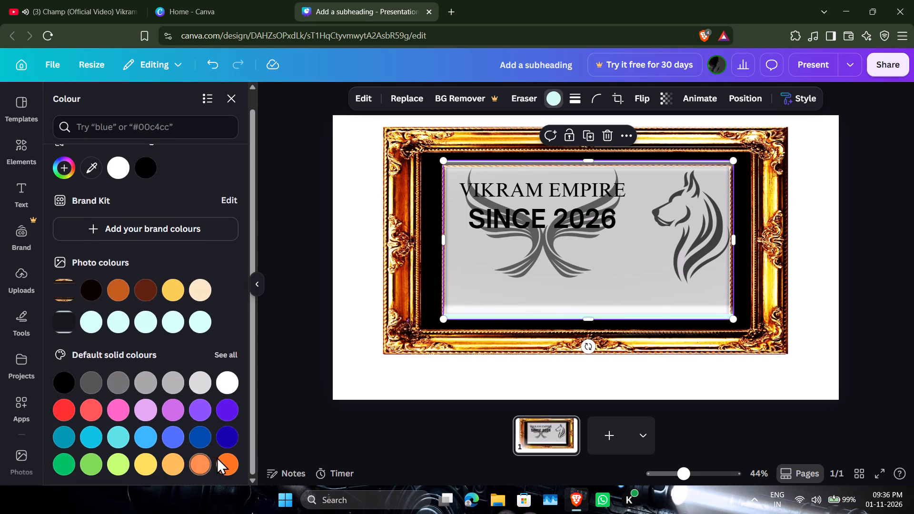
pyautogui.scroll(-9, 213, 391)
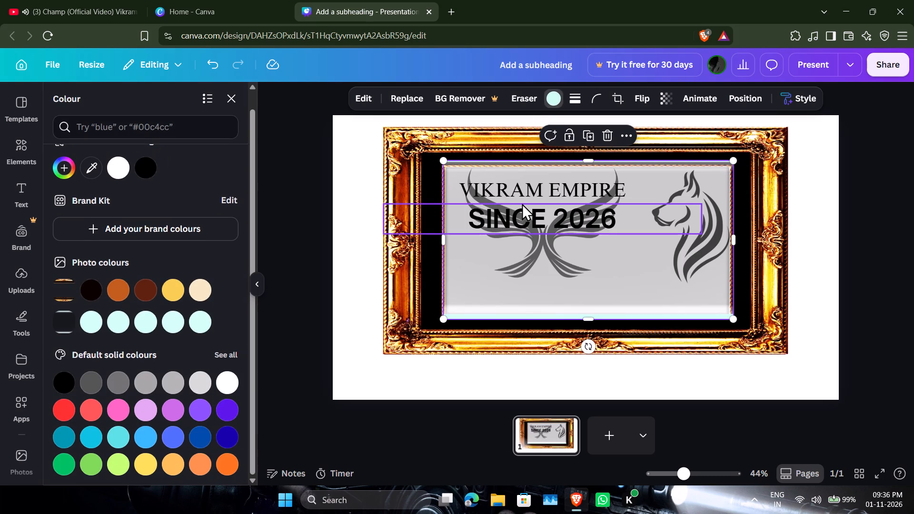
pyautogui.scroll(-3, 179, 407)
pyautogui.click(198, 389)
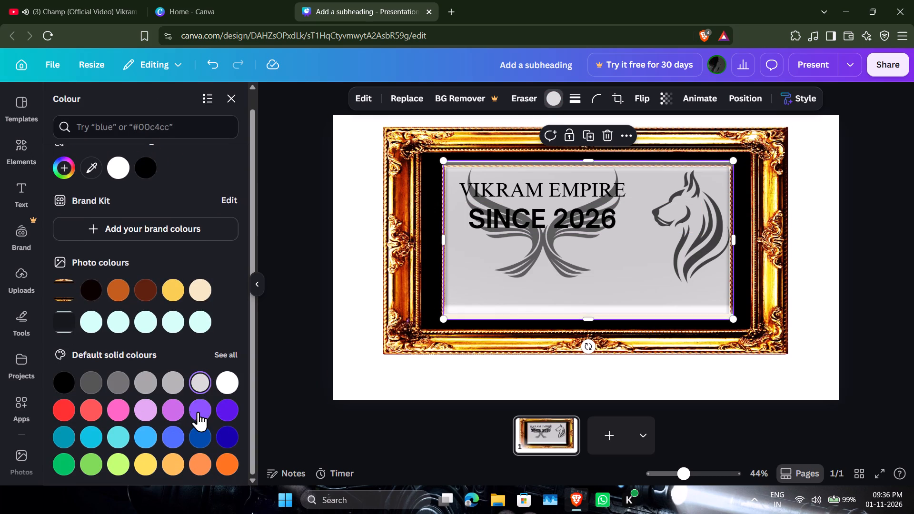
pyautogui.click(170, 419)
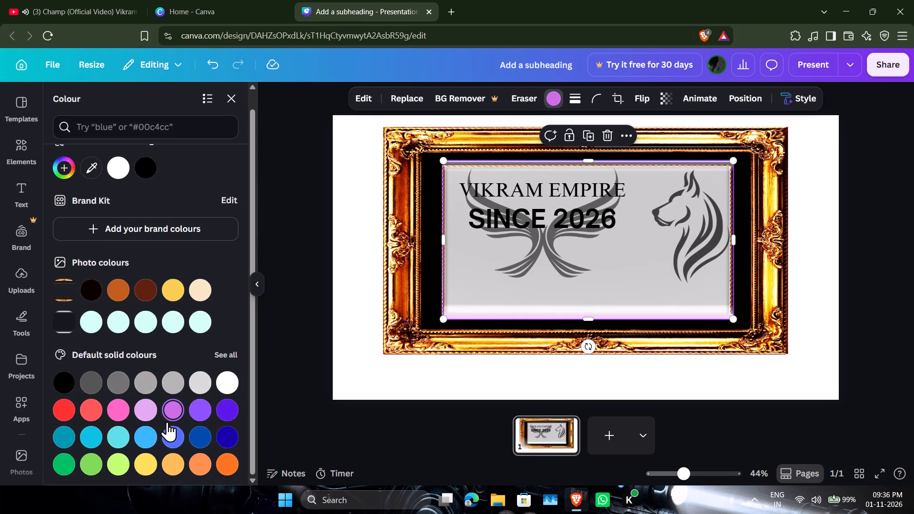
pyautogui.click(147, 439)
pyautogui.doubleClick(157, 437)
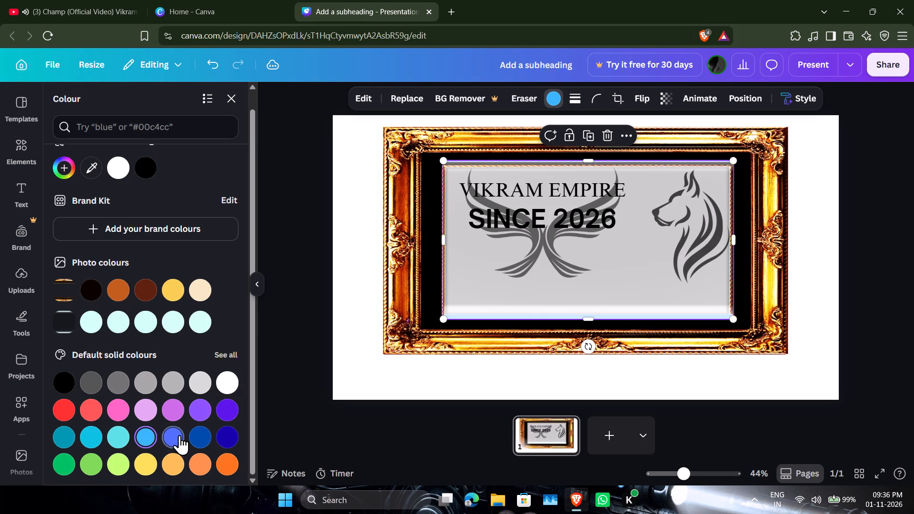
pyautogui.click(202, 440)
pyautogui.click(241, 443)
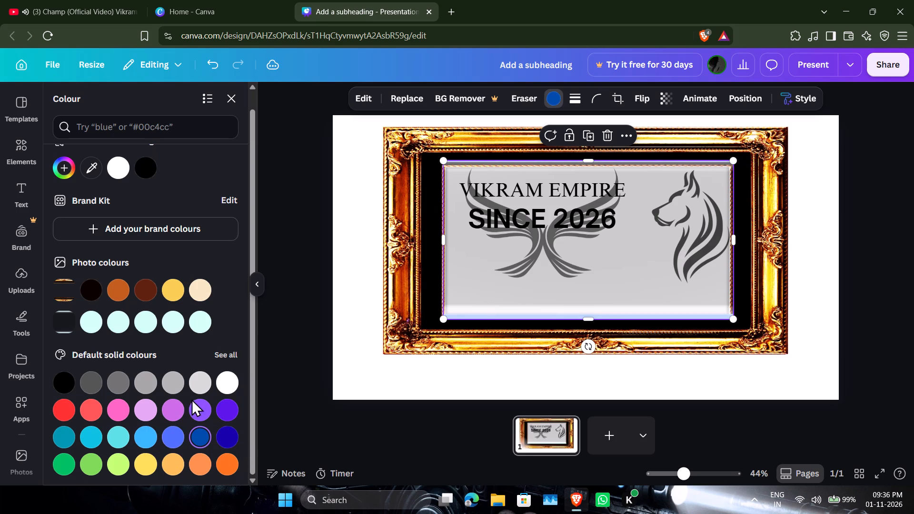
pyautogui.doubleClick(177, 411)
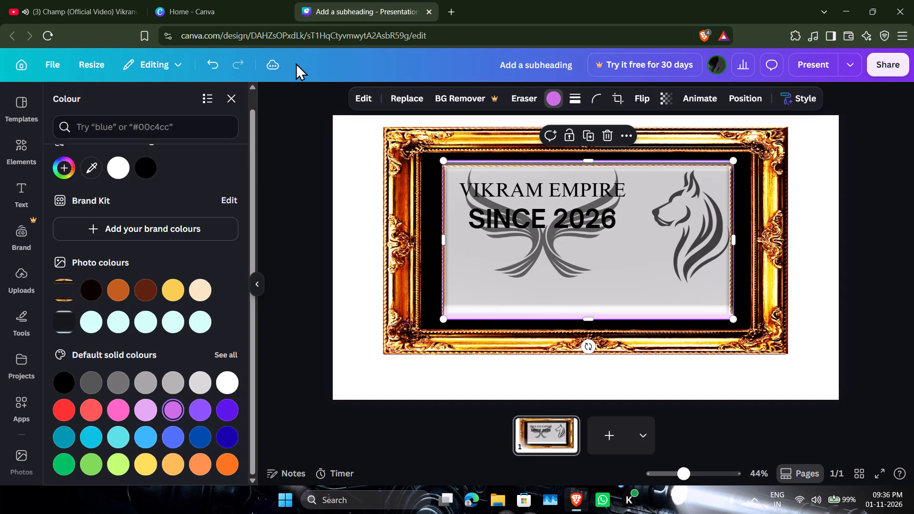
# Send the glass panel backward in the layer order until it lies behind all other elements.
pyautogui.click(629, 133)
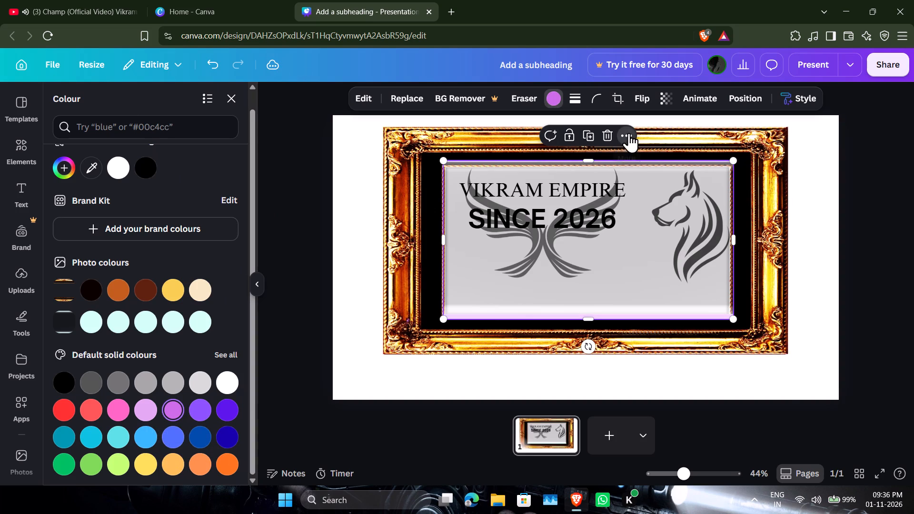
pyautogui.click(655, 259)
pyautogui.click(658, 269)
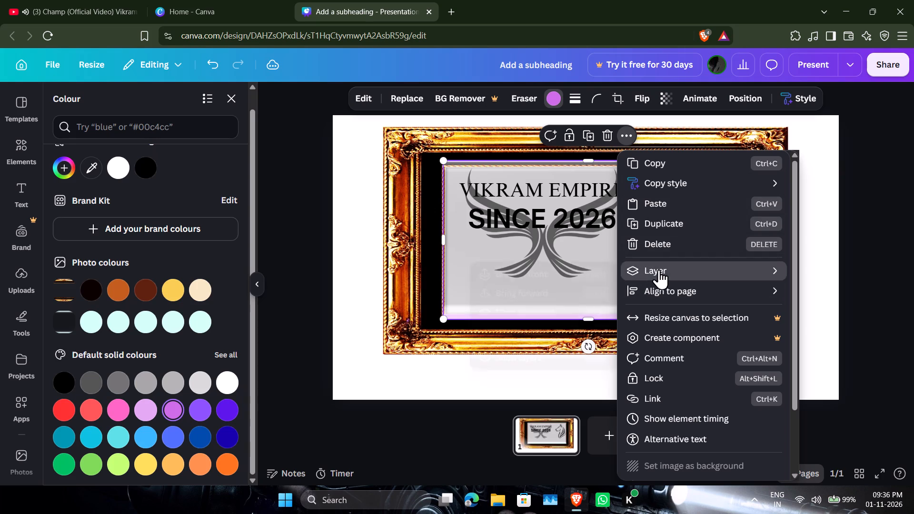
pyautogui.tripleClick(607, 315)
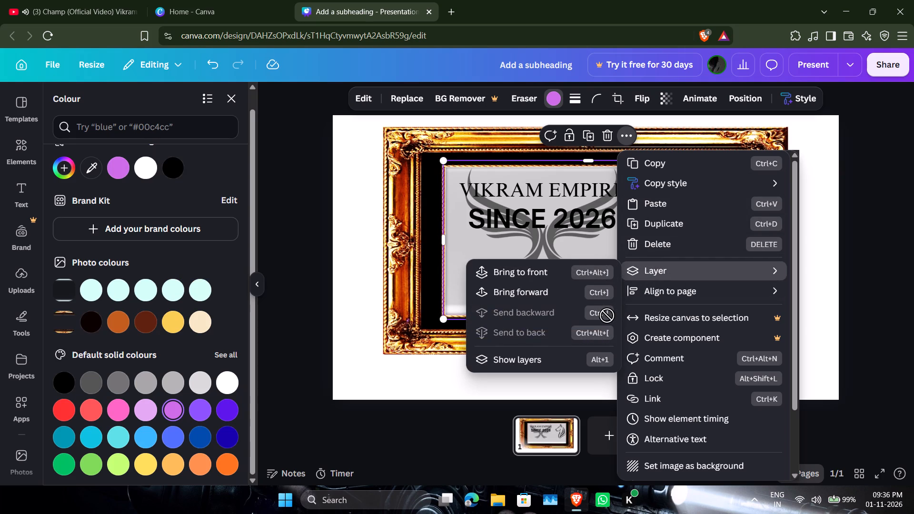
pyautogui.click(607, 315)
pyautogui.click(806, 207)
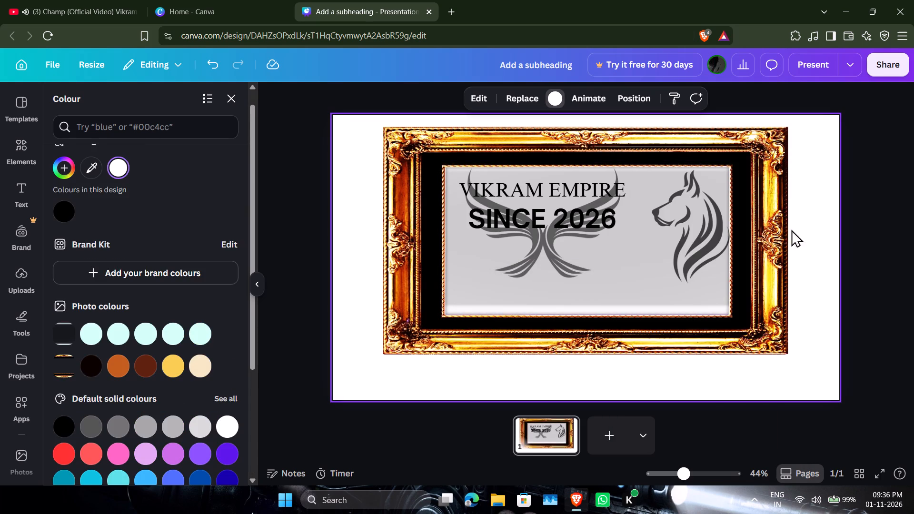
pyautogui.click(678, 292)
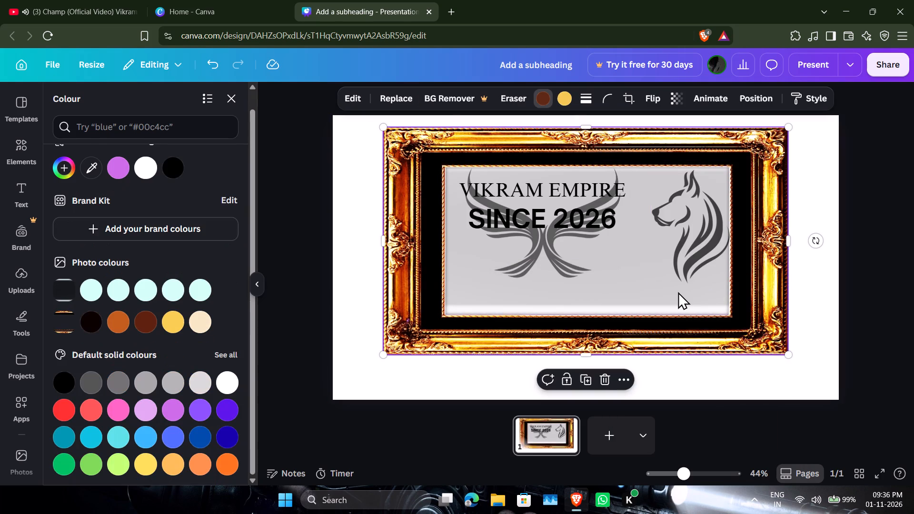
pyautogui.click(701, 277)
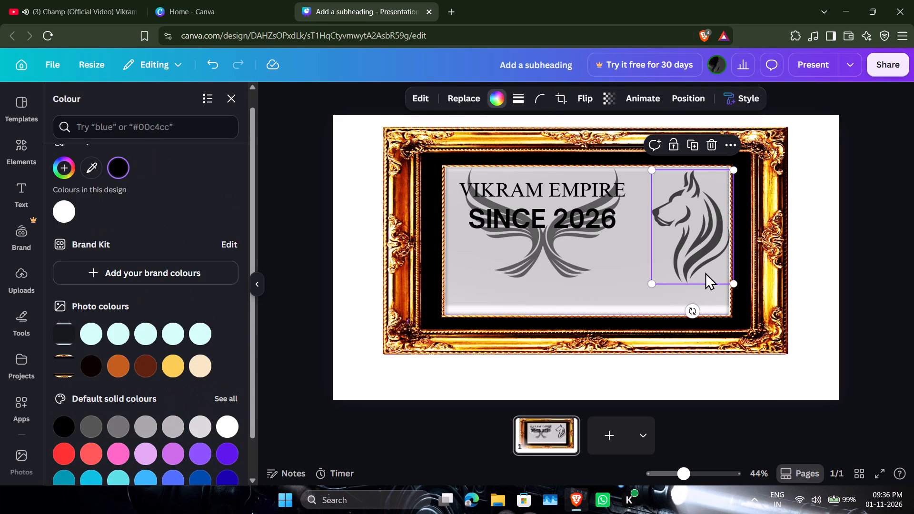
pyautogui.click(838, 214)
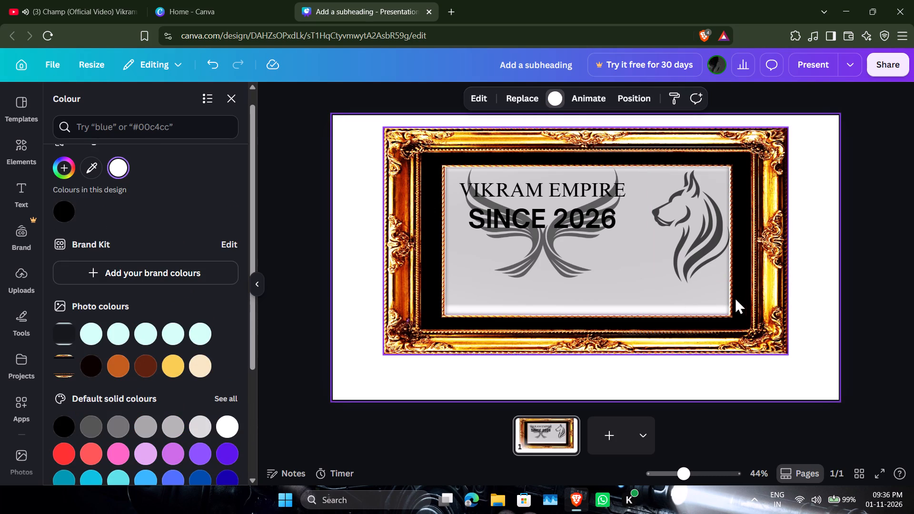
# Try navy, black-gold, blue-green and metallic blue gradients on the VIKRAM EMPIRE text, finishing with the metallic brown gradient.
pyautogui.click(539, 183)
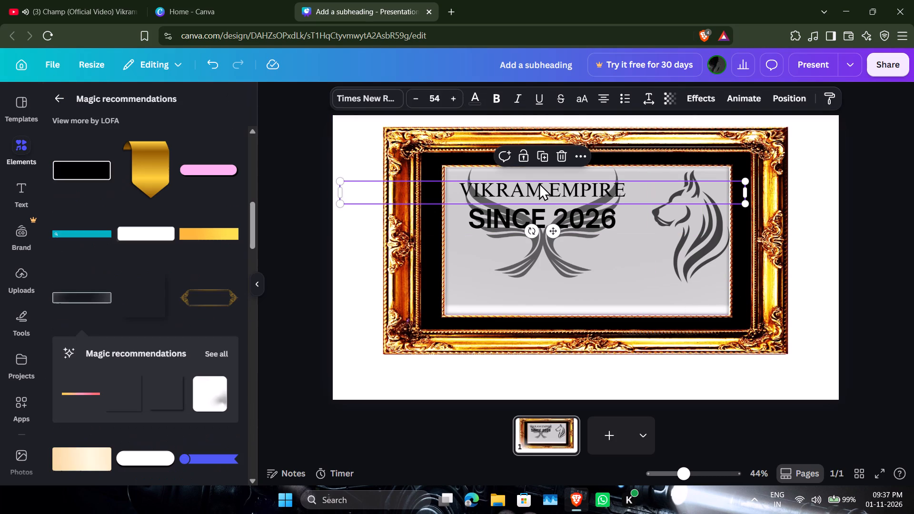
pyautogui.click(472, 99)
pyautogui.scroll(-9, 230, 288)
pyautogui.click(194, 406)
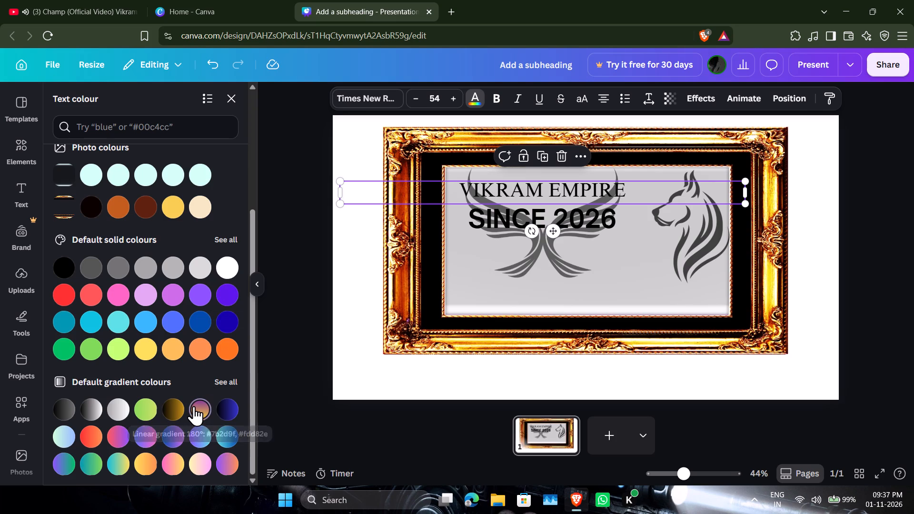
pyautogui.click(227, 404)
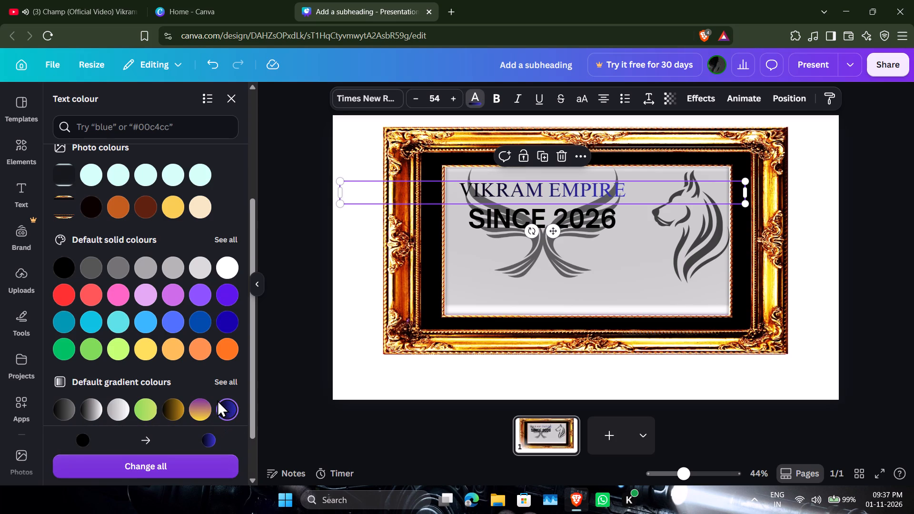
pyautogui.scroll(-4, 215, 391)
pyautogui.click(168, 347)
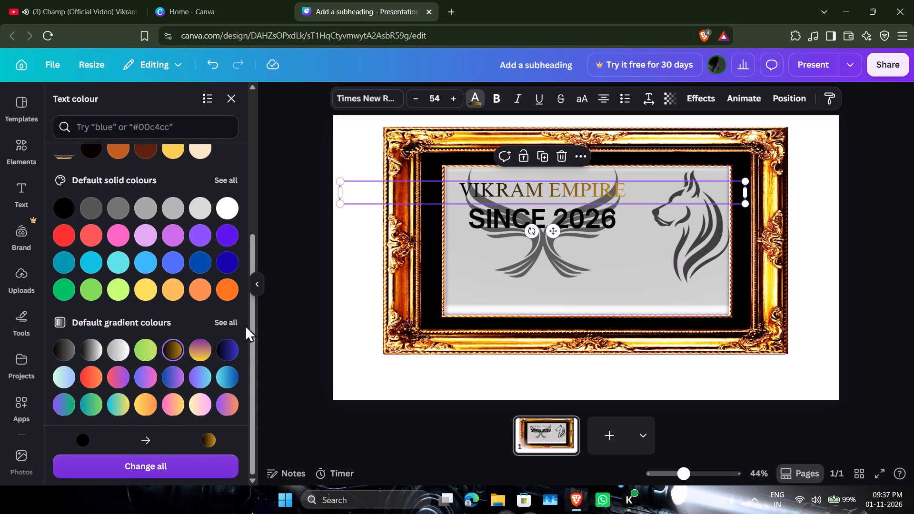
pyautogui.click(233, 317)
pyautogui.scroll(-4, 203, 333)
pyautogui.click(202, 336)
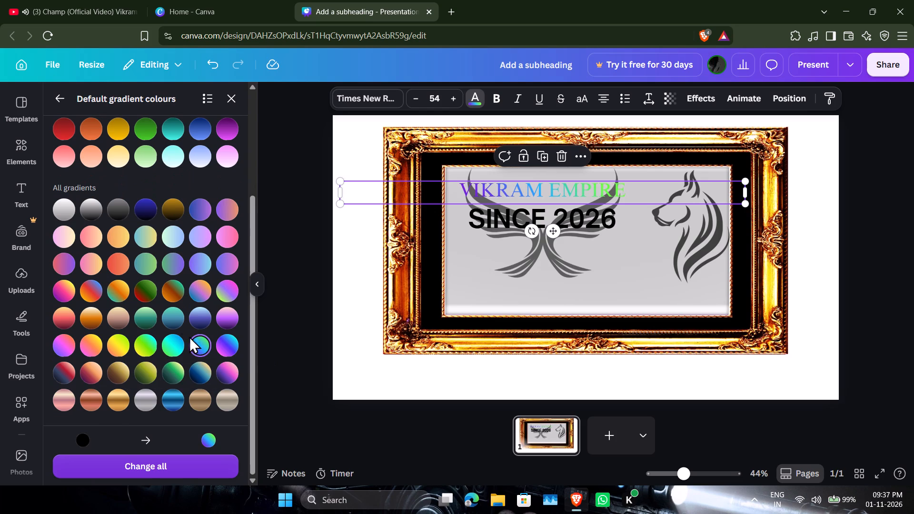
pyautogui.scroll(-4, 175, 327)
pyautogui.click(193, 403)
pyautogui.click(179, 401)
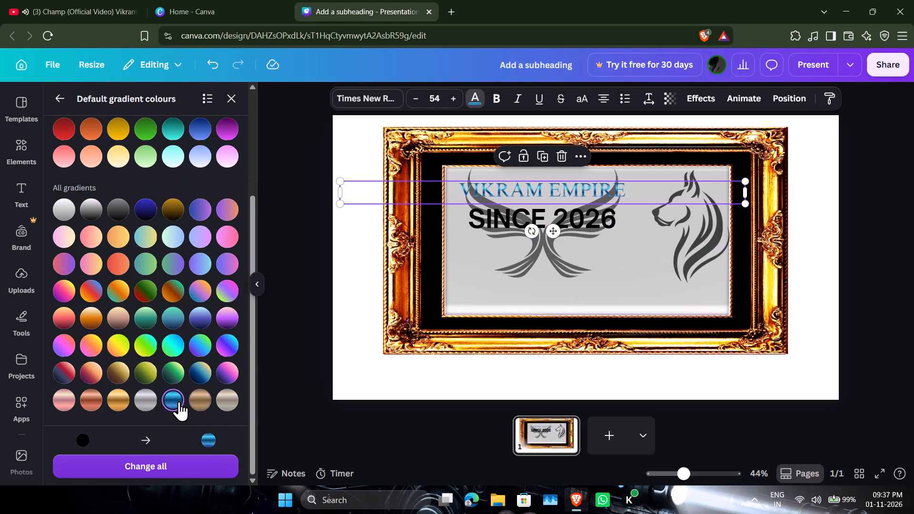
pyautogui.doubleClick(198, 395)
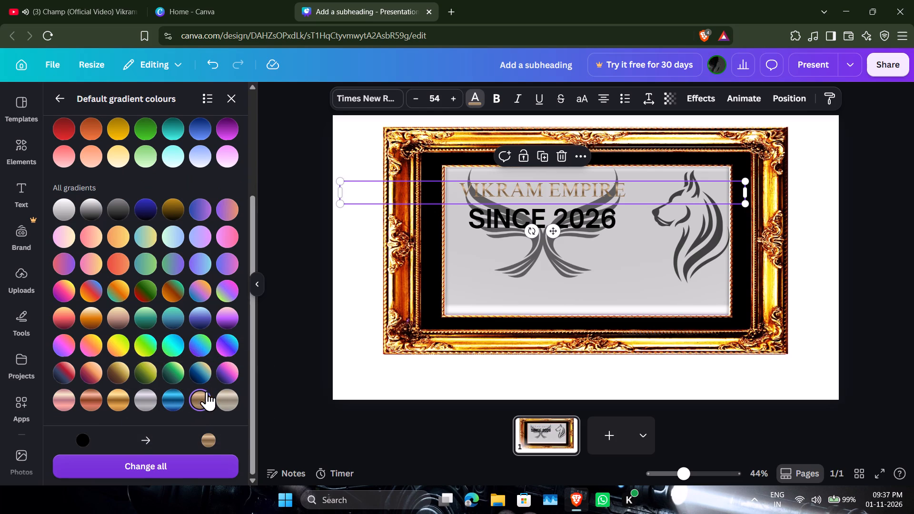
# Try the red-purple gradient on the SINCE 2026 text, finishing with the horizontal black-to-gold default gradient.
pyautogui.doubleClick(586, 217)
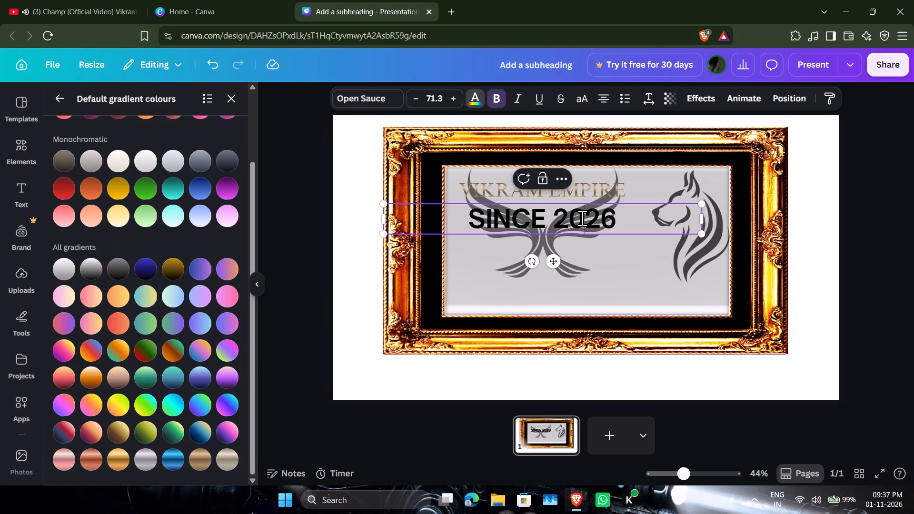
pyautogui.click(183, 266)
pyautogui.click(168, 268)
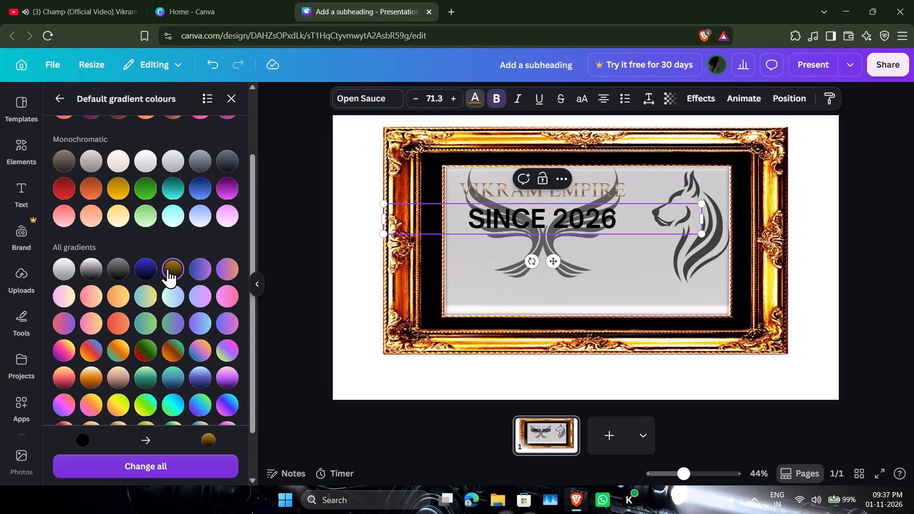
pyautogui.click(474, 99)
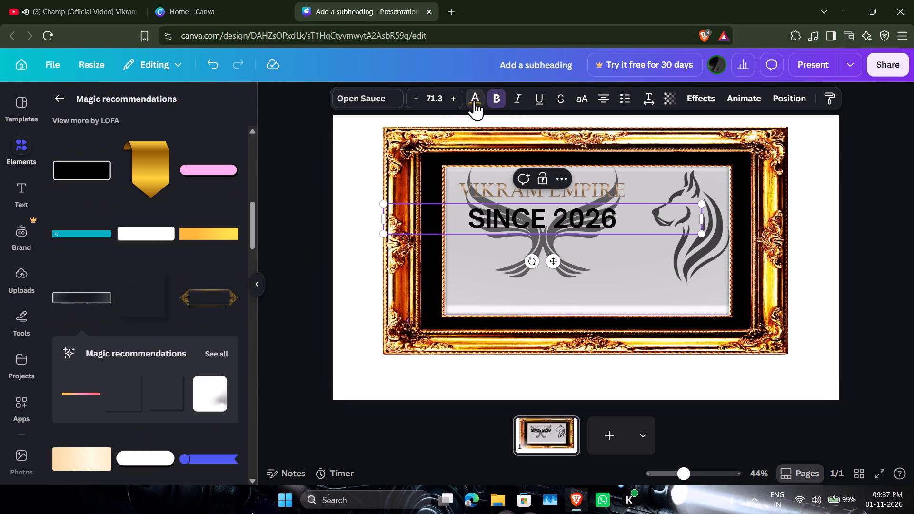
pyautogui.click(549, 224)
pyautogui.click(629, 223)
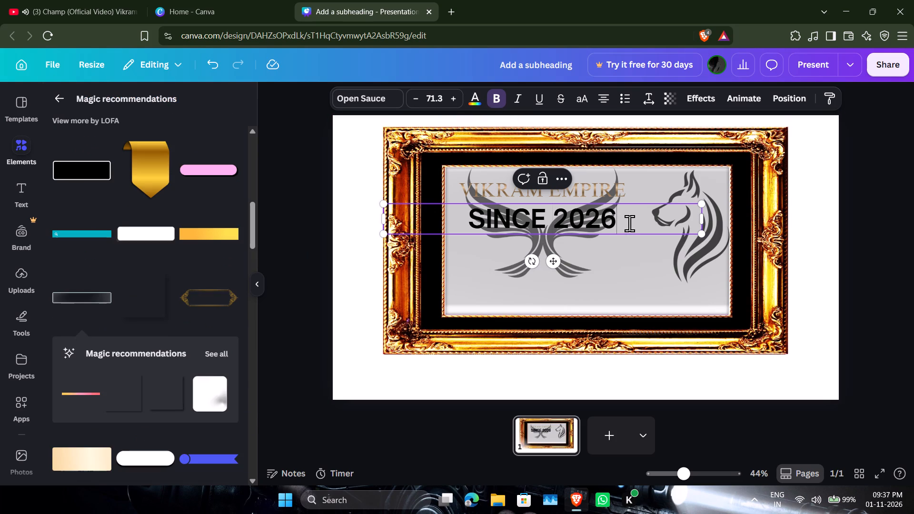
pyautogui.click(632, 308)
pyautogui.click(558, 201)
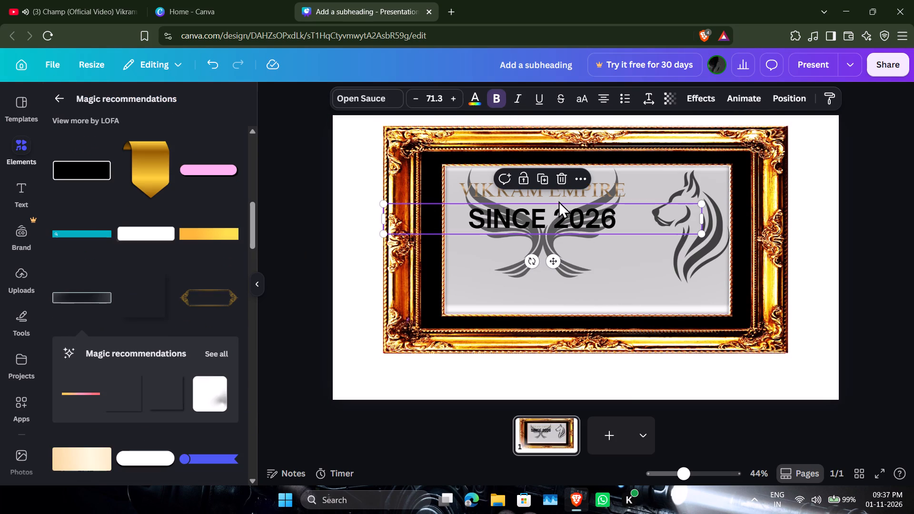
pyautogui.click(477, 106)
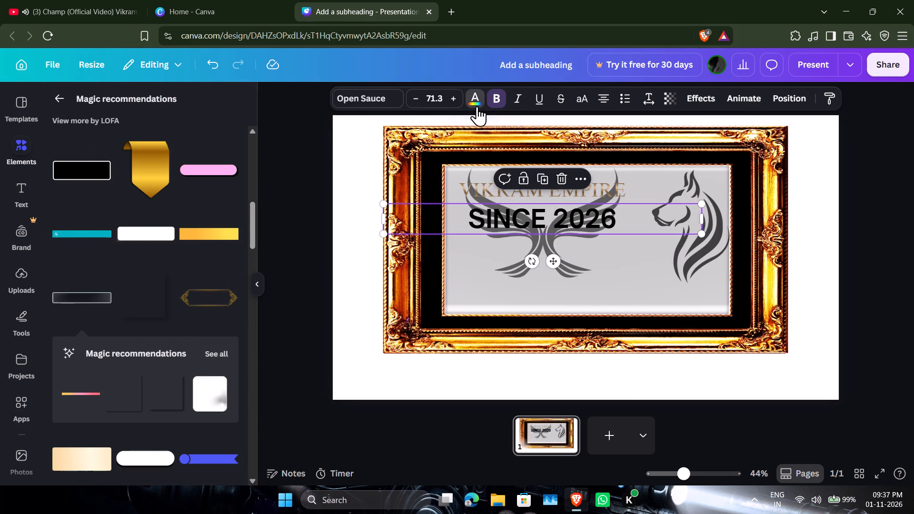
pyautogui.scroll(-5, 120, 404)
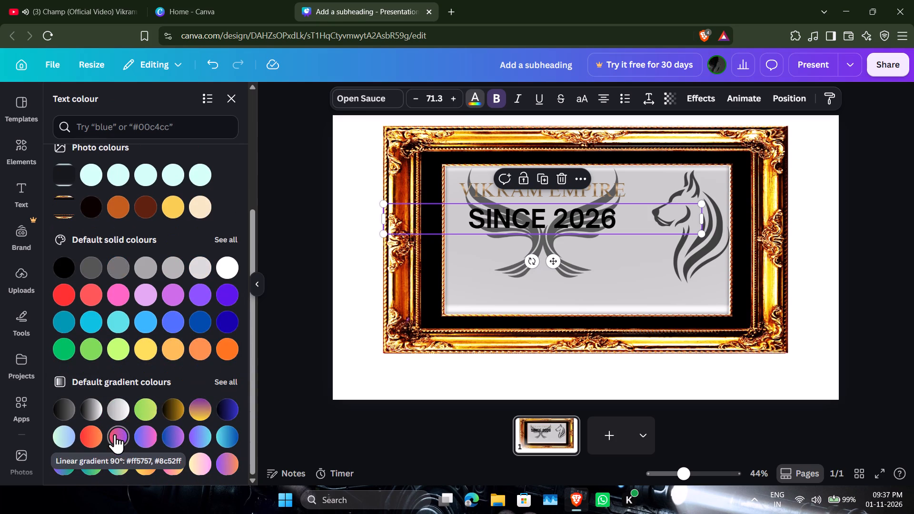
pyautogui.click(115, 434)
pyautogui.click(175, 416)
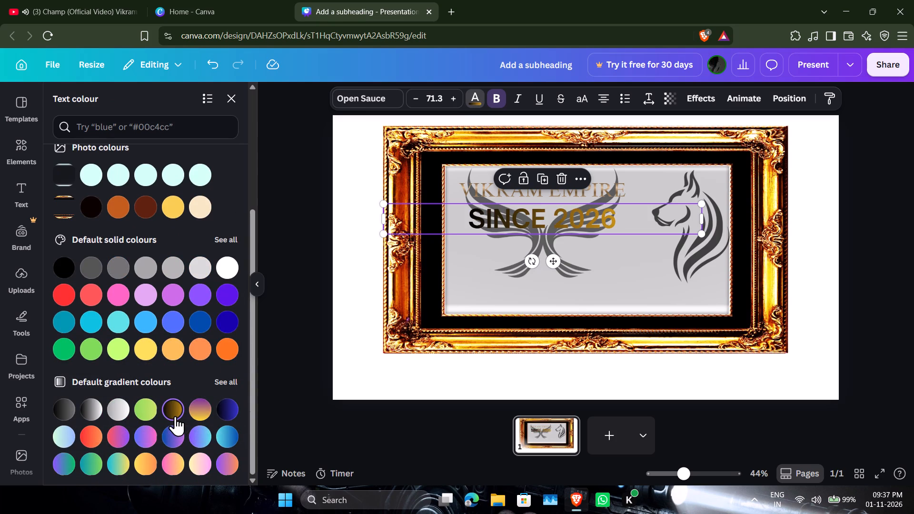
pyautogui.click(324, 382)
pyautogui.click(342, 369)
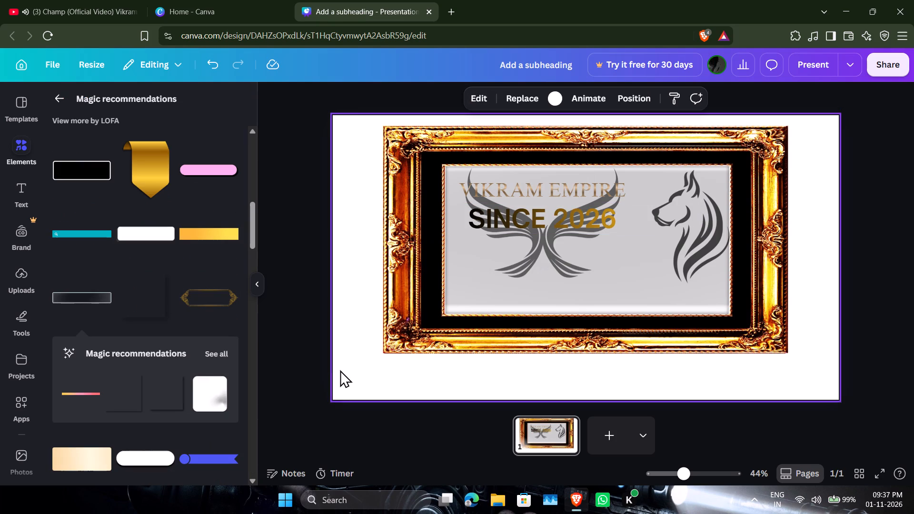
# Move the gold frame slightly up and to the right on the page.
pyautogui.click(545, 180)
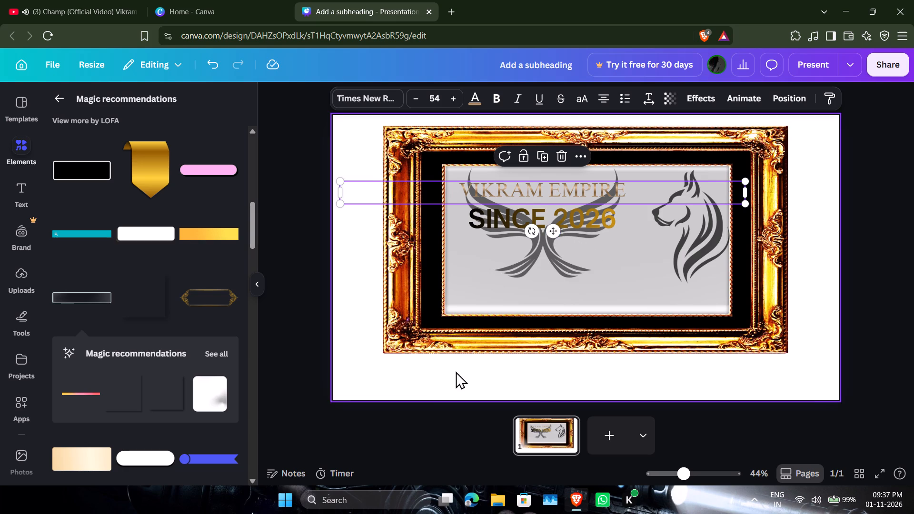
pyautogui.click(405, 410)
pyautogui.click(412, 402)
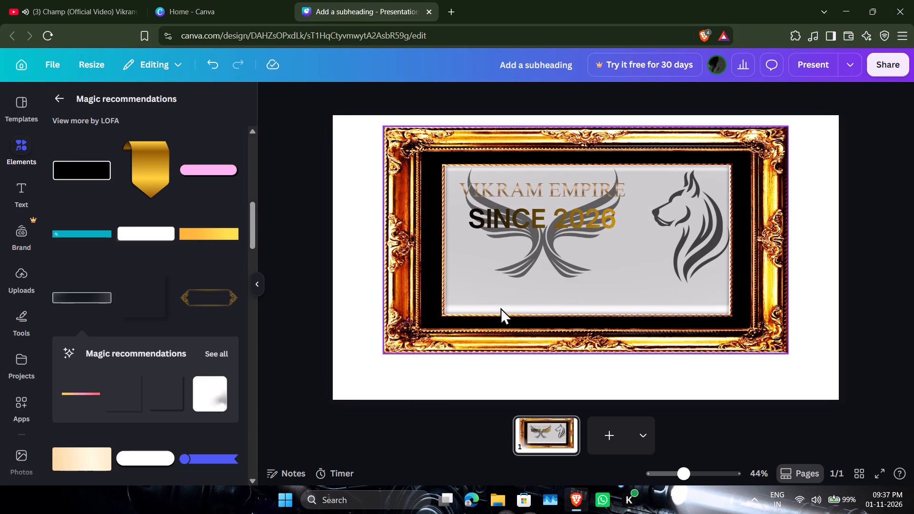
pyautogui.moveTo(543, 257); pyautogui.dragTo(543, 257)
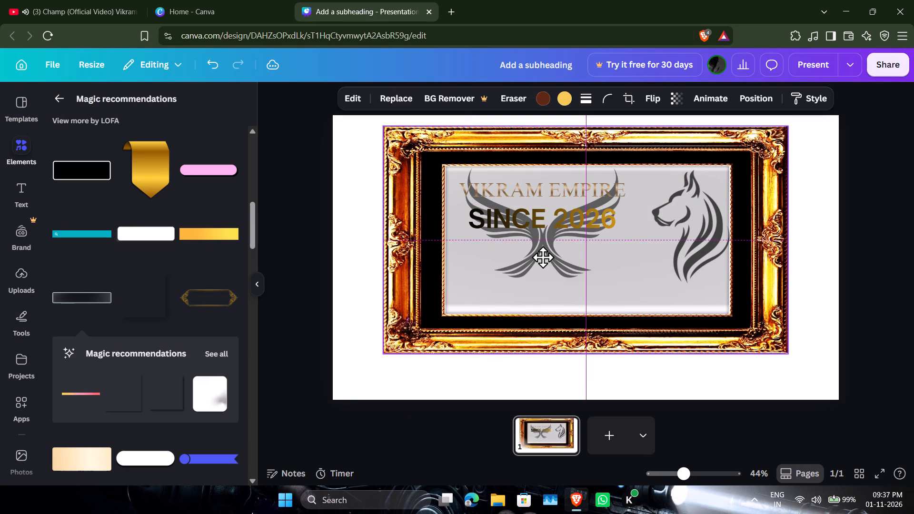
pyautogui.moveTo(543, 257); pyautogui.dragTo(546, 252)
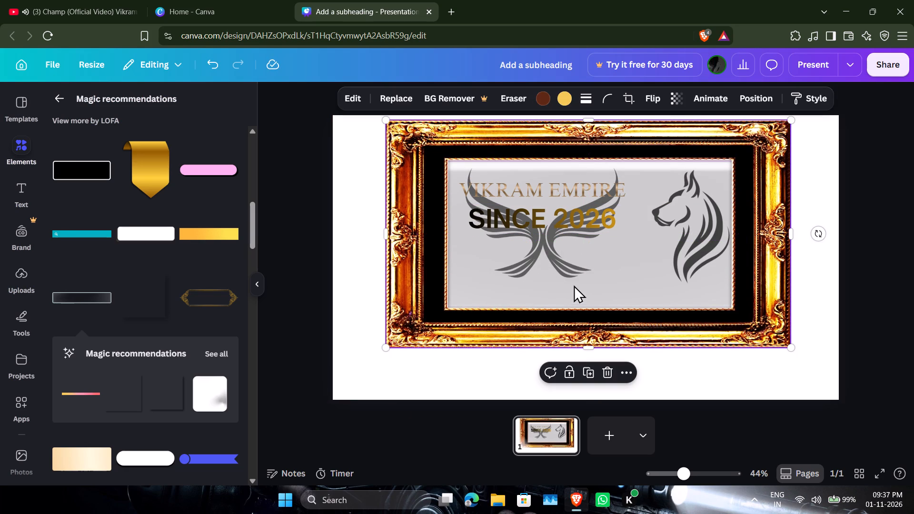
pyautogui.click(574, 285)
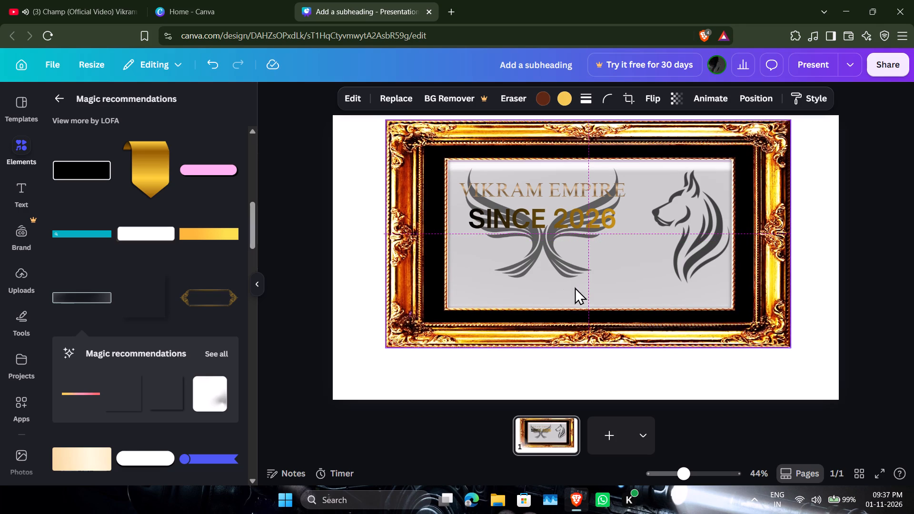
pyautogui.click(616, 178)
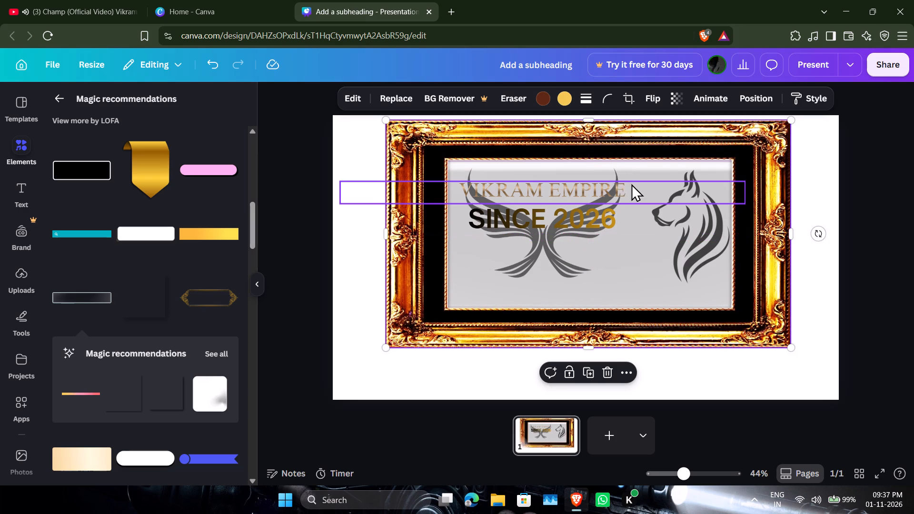
# Undo the frame move, the text gradients and all glass panel edits, back to before the glass panel was added.
pyautogui.tripleClick(219, 69)
pyautogui.click(219, 70)
pyautogui.tripleClick(219, 70)
pyautogui.tripleClick(219, 70)
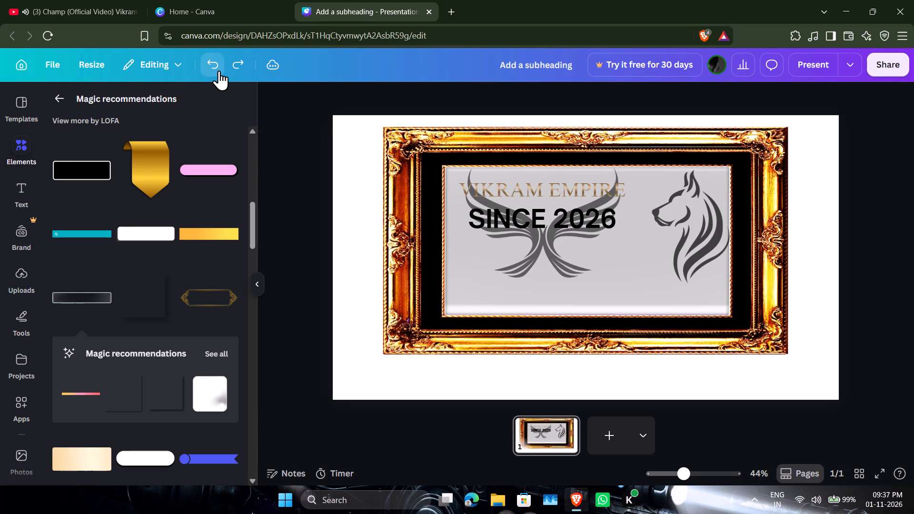
pyautogui.doubleClick(219, 70)
pyautogui.doubleClick(219, 70)
pyautogui.tripleClick(219, 70)
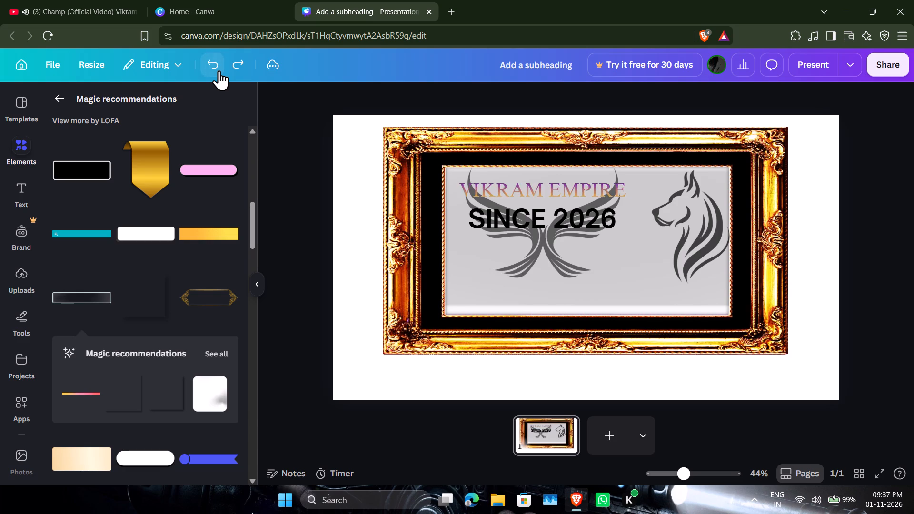
pyautogui.click(219, 70)
pyautogui.click(219, 70)
pyautogui.click(219, 70)
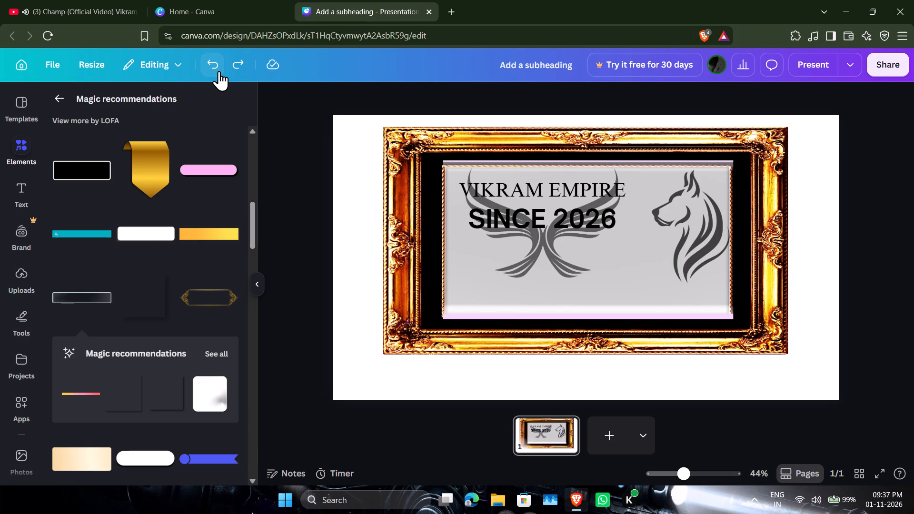
pyautogui.click(219, 71)
pyautogui.click(219, 71)
pyautogui.click(220, 73)
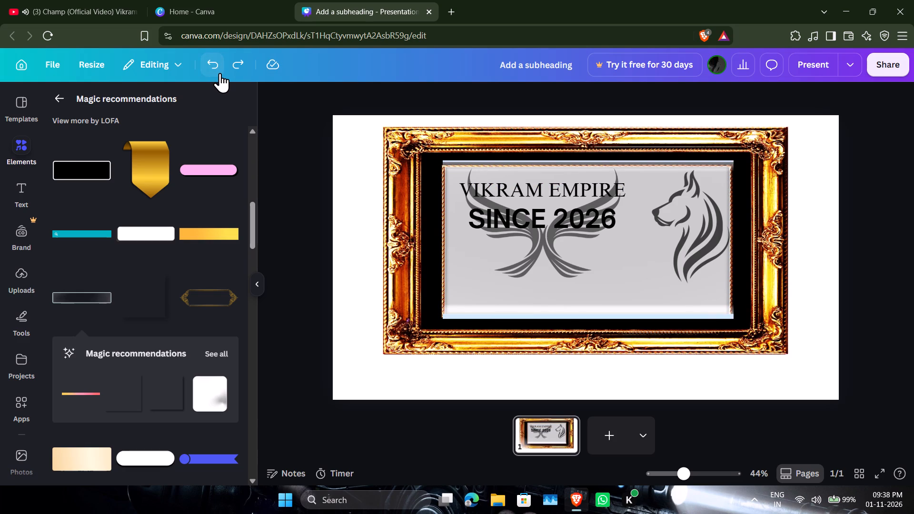
pyautogui.click(220, 73)
pyautogui.click(220, 73)
pyautogui.click(220, 73)
pyautogui.click(220, 73)
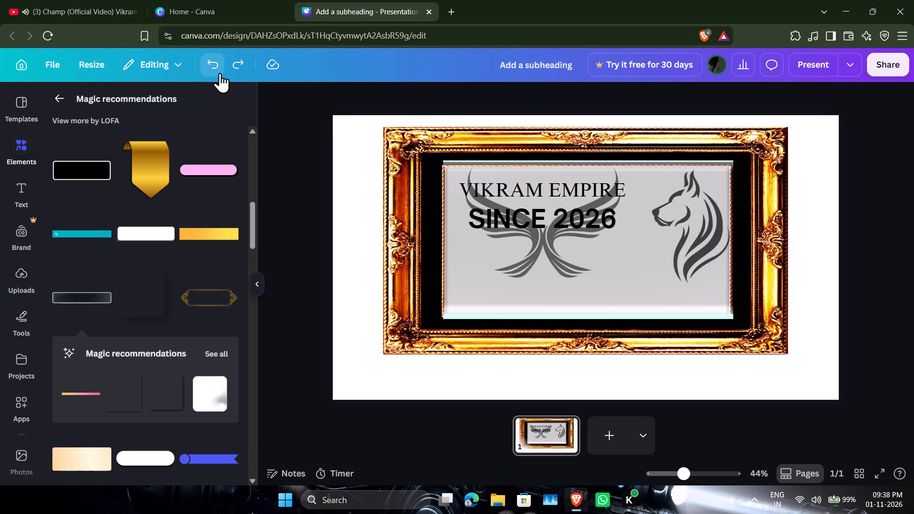
pyautogui.click(220, 73)
pyautogui.click(220, 73)
pyautogui.click(220, 73)
pyautogui.click(220, 73)
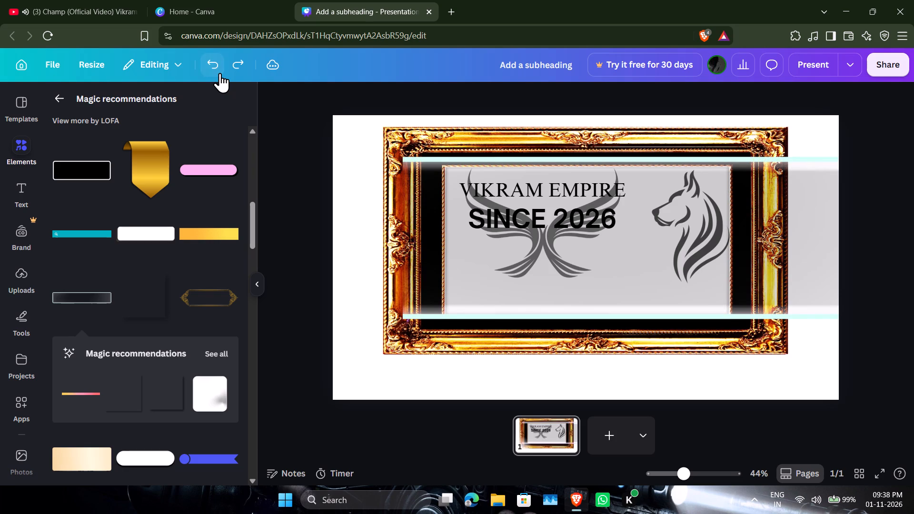
pyautogui.click(220, 73)
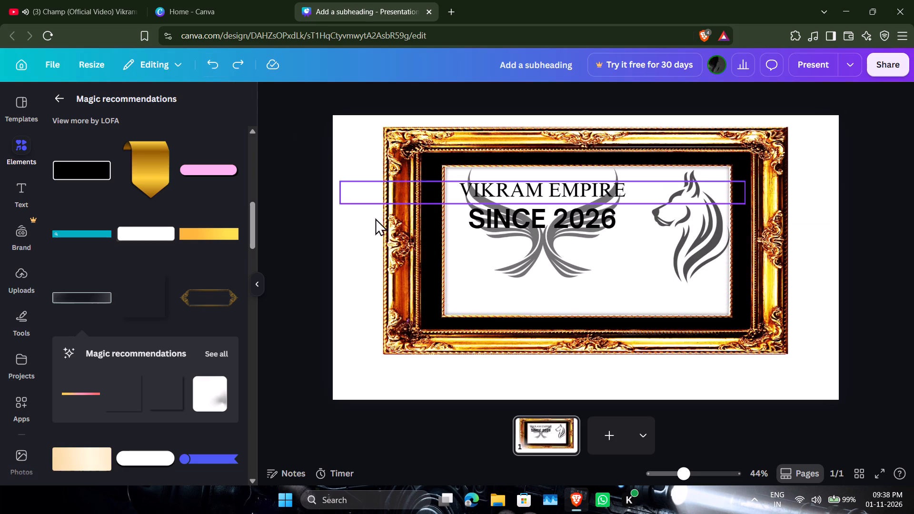
# Move the gold frame slightly upward around the wings, wolf head and texts.
pyautogui.moveTo(450, 328); pyautogui.dragTo(453, 321)
pyautogui.click(348, 267)
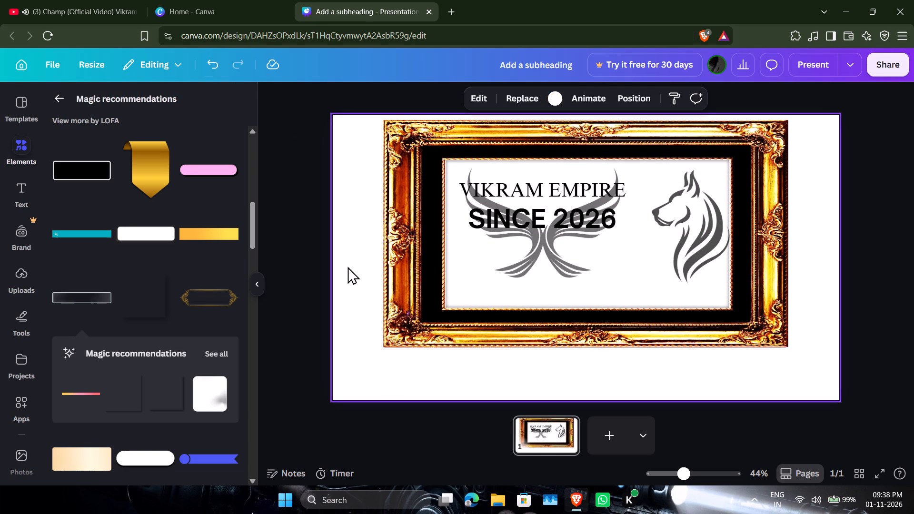
pyautogui.click(539, 257)
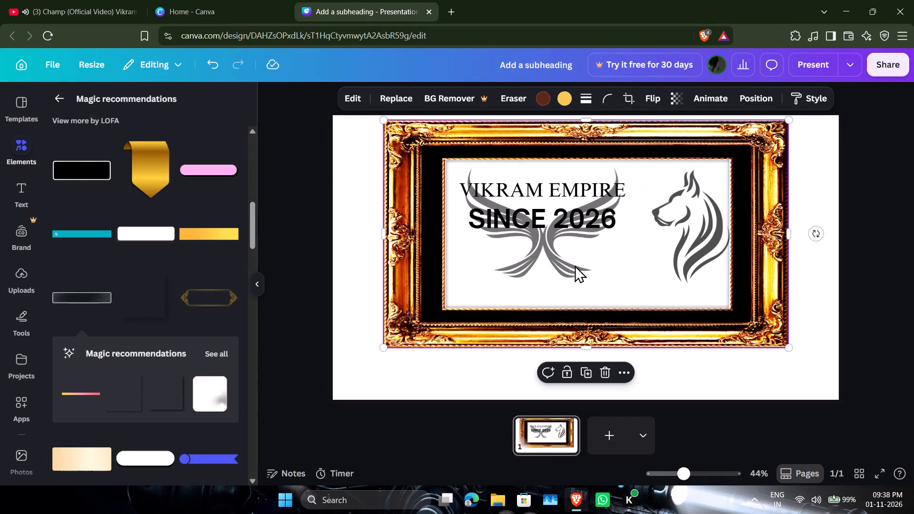
pyautogui.click(575, 265)
pyautogui.click(573, 276)
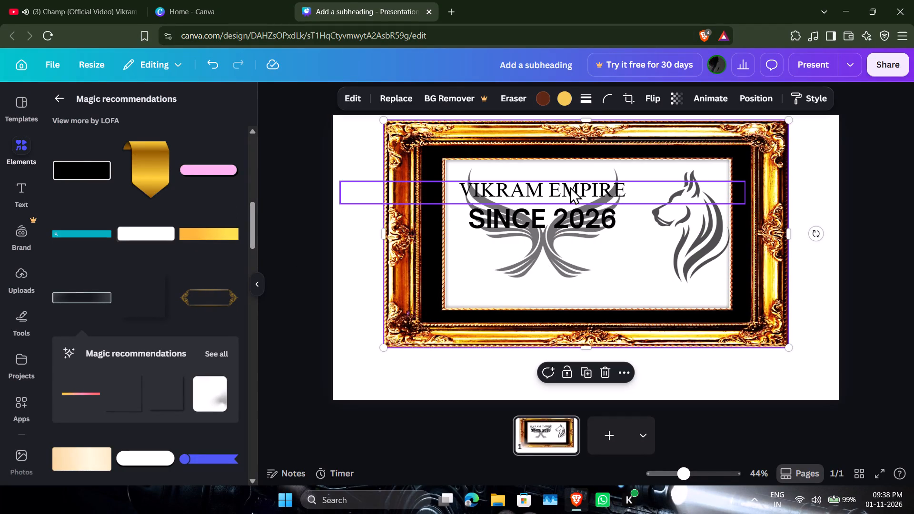
# Colour the VIKRAM EMPIRE text with the vertical gold-to-black gradient from the full gradient collection, after trying the horizontal black-to-gold one.
pyautogui.click(570, 187)
pyautogui.click(467, 97)
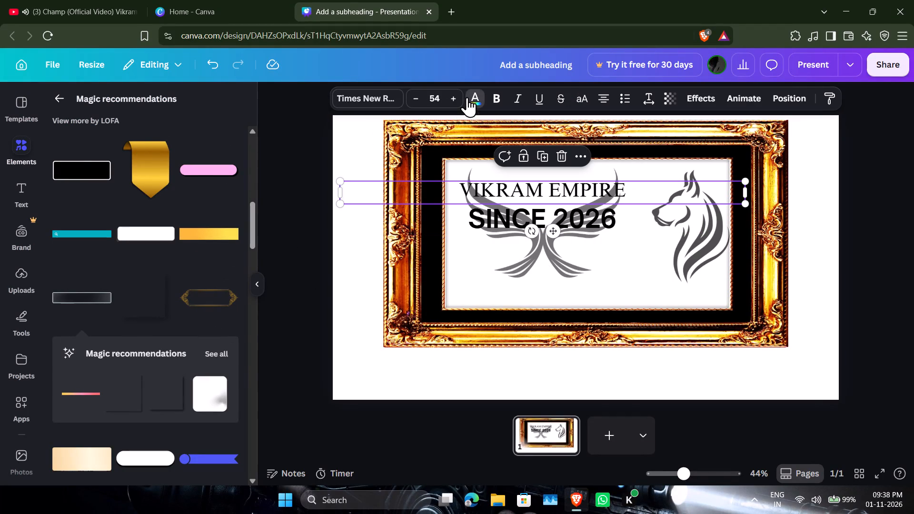
pyautogui.scroll(-2, 253, 393)
pyautogui.click(175, 431)
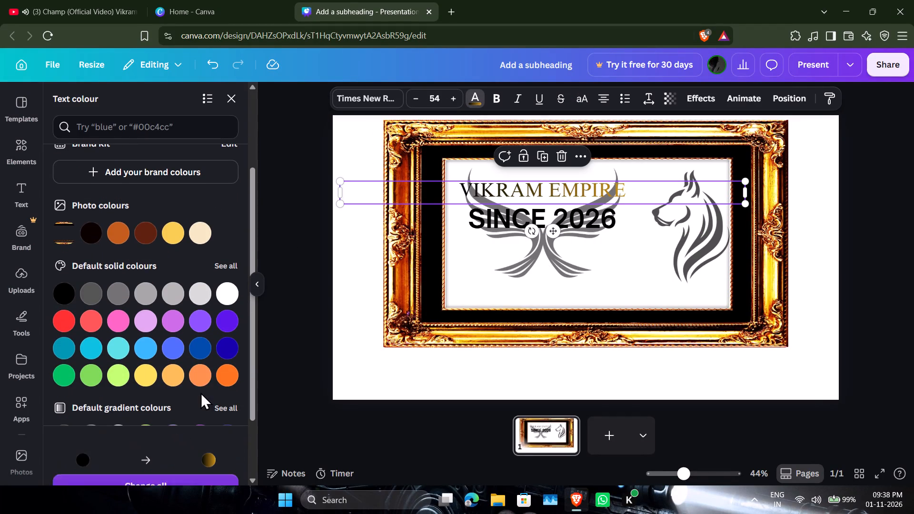
pyautogui.click(228, 400)
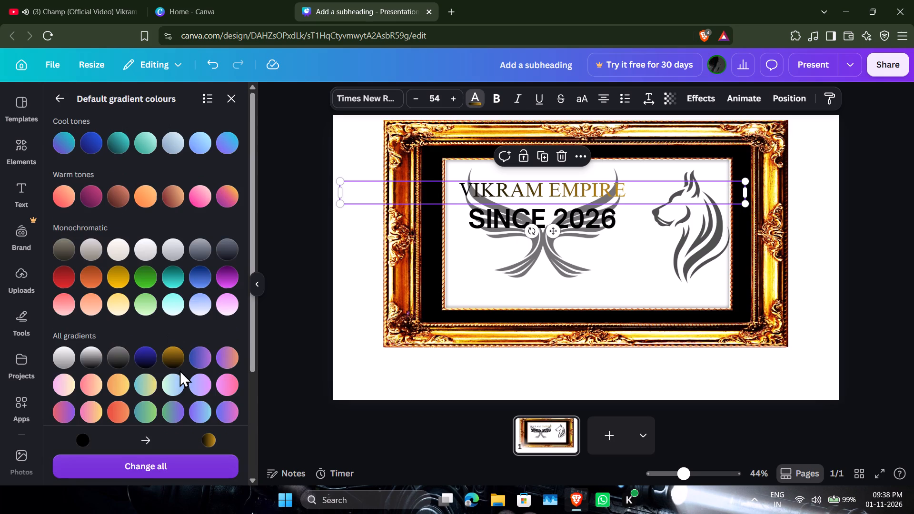
pyautogui.click(175, 351)
pyautogui.scroll(-5, 175, 351)
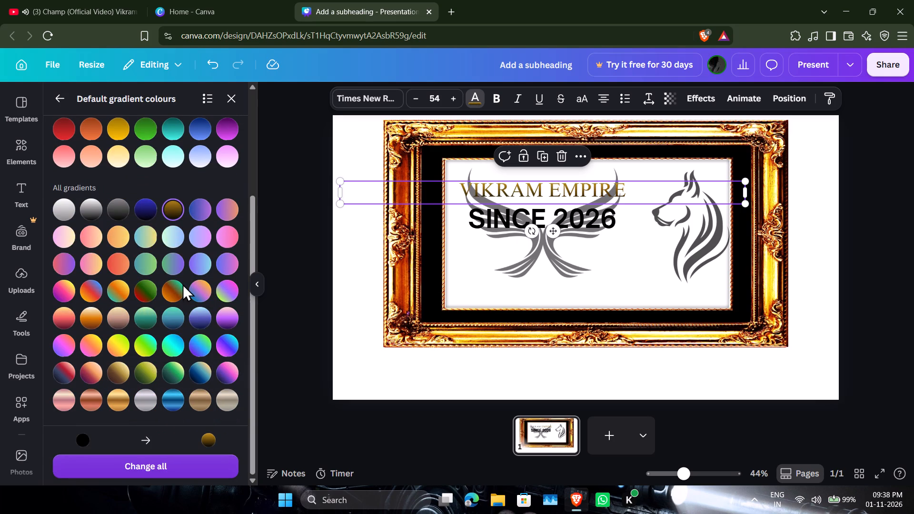
# Try the navy and a multicolour gradient on the SINCE 2026 text, finishing with the vertical gold-to-black gradient.
pyautogui.click(476, 222)
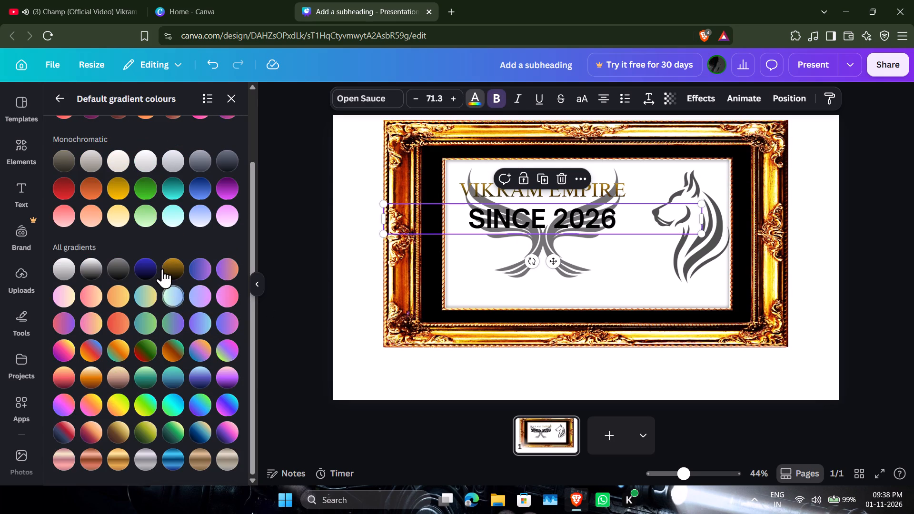
pyautogui.click(141, 267)
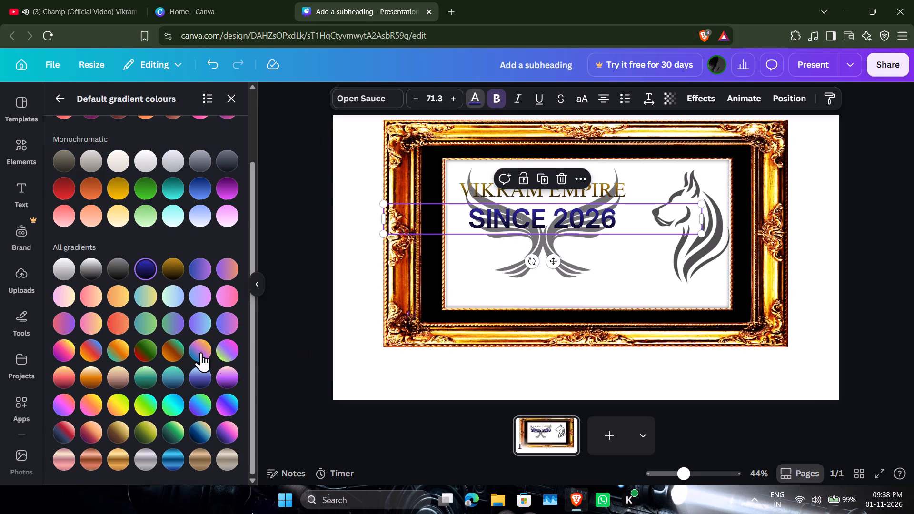
pyautogui.click(198, 351)
pyautogui.click(172, 276)
pyautogui.click(318, 284)
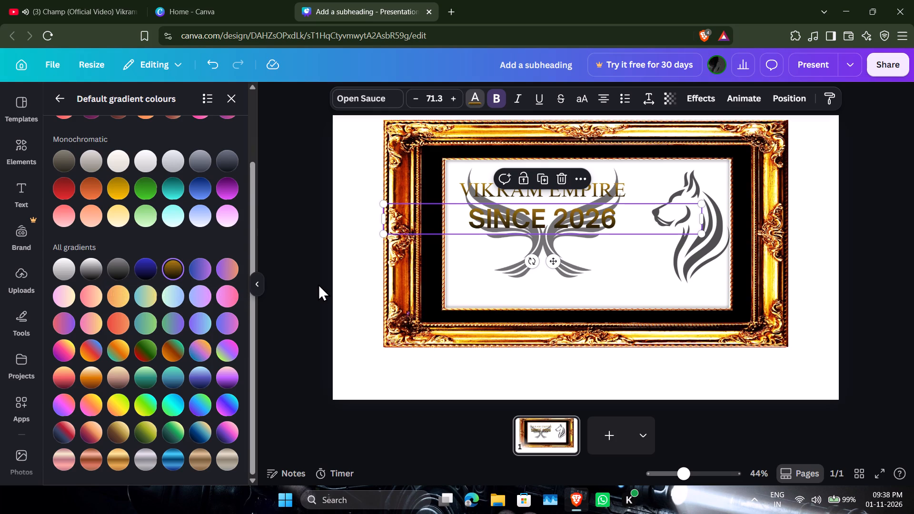
pyautogui.click(318, 284)
# Recolour the wolf-head graphic with the light orange default solid colour.
pyautogui.click(705, 264)
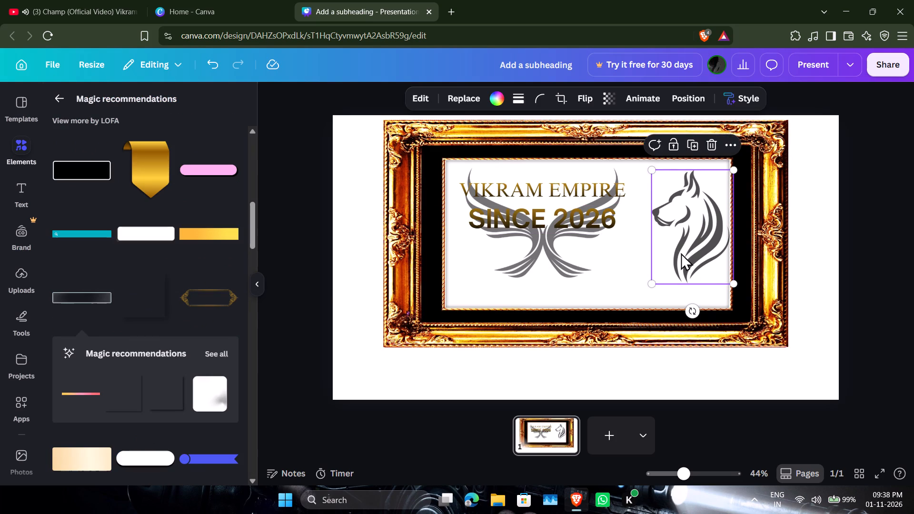
pyautogui.click(502, 104)
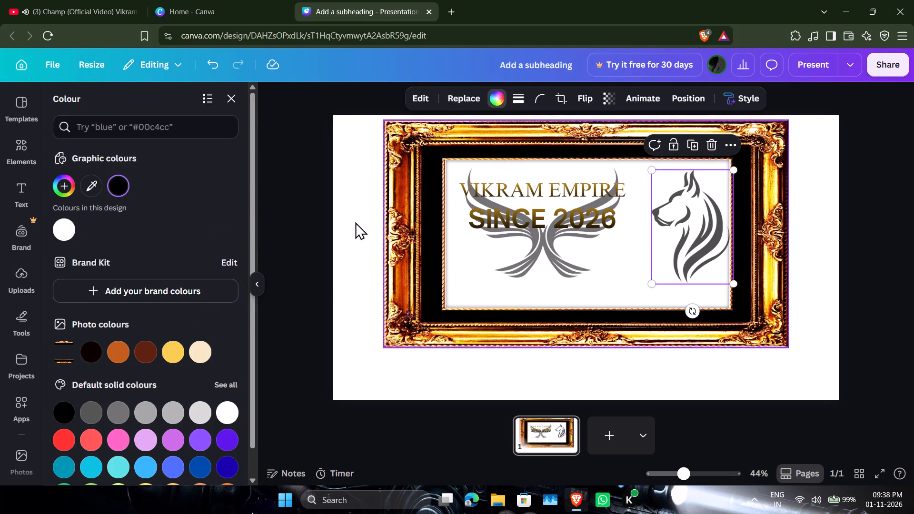
pyautogui.scroll(-7, 193, 388)
pyautogui.click(194, 474)
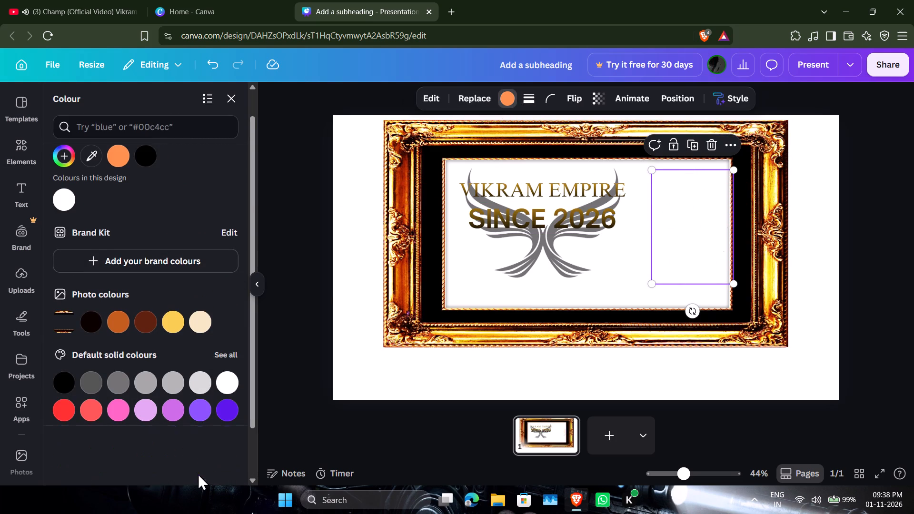
# Try pink, green and yellow default solid colours on the wolf-head graphic, finishing with the pale yellow-orange.
pyautogui.scroll(-4, 180, 396)
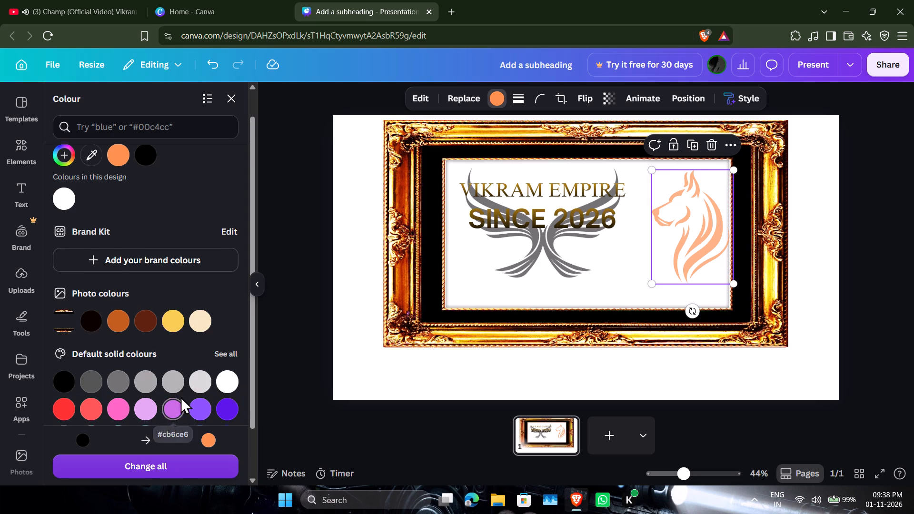
pyautogui.scroll(-4, 185, 394)
pyautogui.click(76, 357)
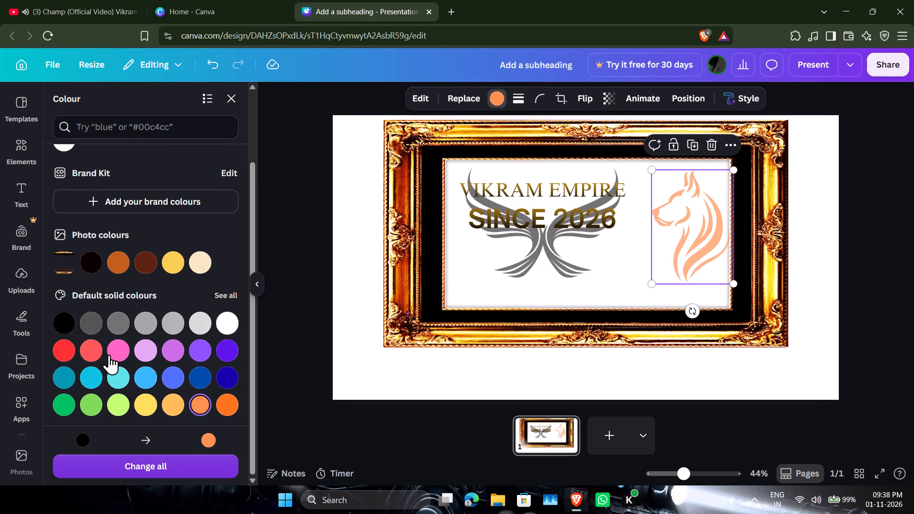
pyautogui.click(109, 355)
pyautogui.click(79, 397)
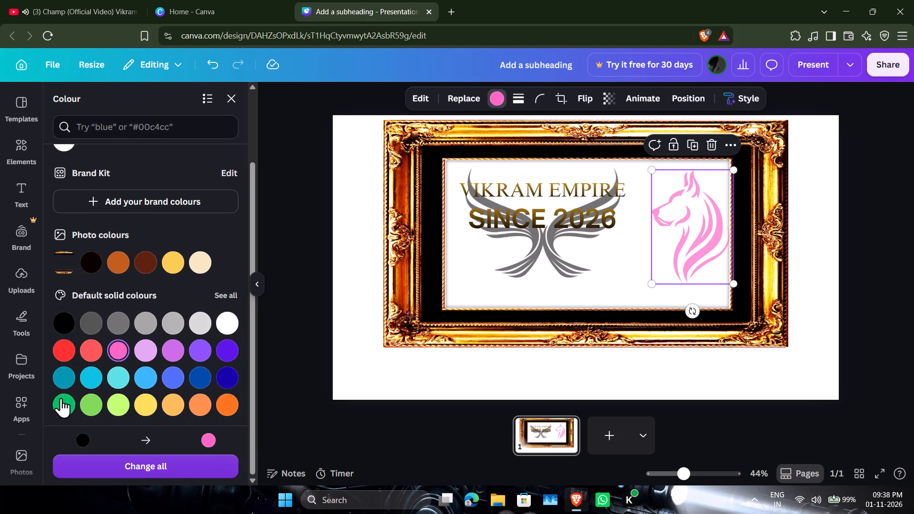
pyautogui.click(61, 398)
pyautogui.click(89, 402)
pyautogui.click(100, 402)
pyautogui.click(128, 403)
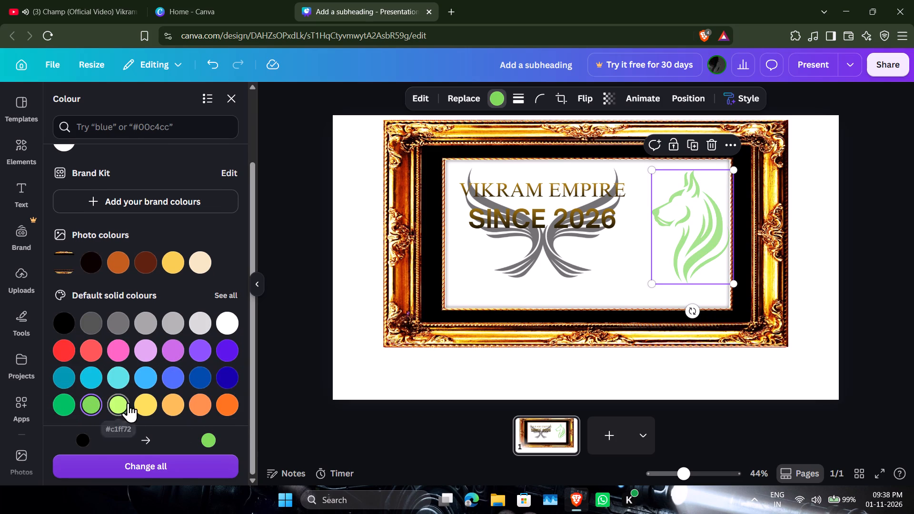
pyautogui.click(148, 407)
pyautogui.click(168, 404)
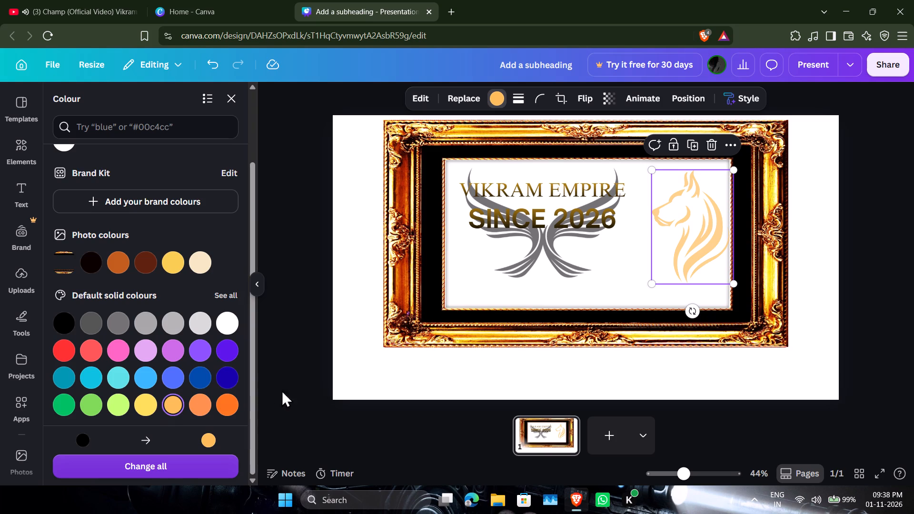
pyautogui.click(335, 384)
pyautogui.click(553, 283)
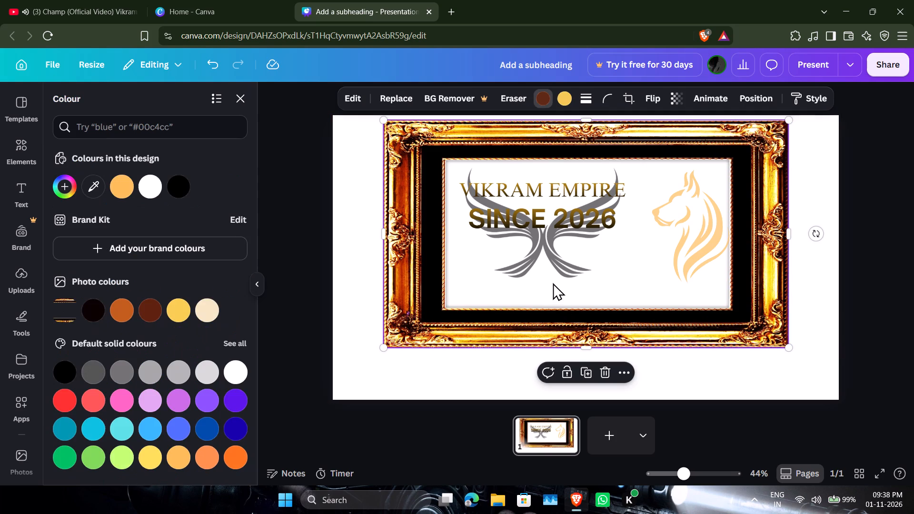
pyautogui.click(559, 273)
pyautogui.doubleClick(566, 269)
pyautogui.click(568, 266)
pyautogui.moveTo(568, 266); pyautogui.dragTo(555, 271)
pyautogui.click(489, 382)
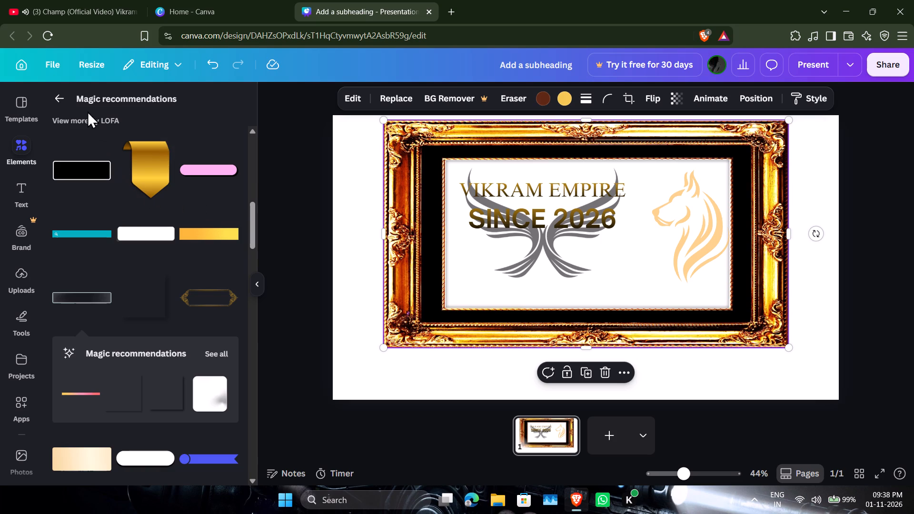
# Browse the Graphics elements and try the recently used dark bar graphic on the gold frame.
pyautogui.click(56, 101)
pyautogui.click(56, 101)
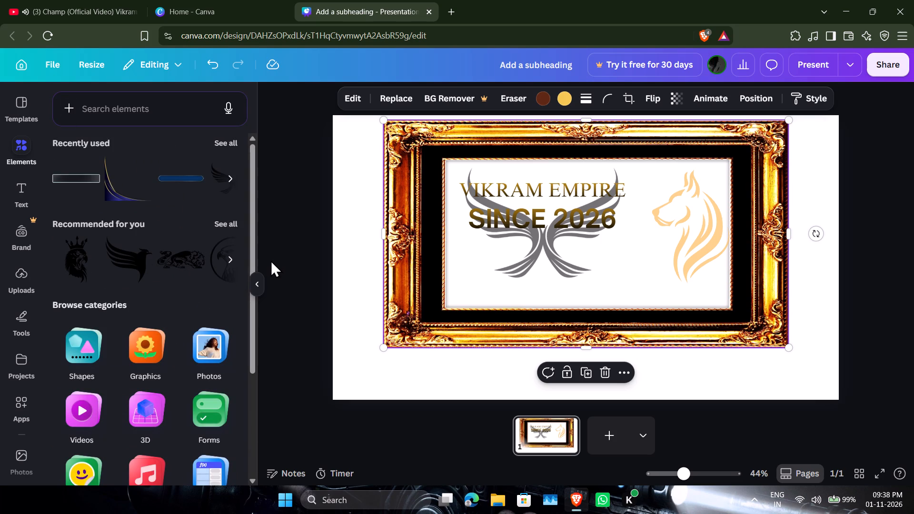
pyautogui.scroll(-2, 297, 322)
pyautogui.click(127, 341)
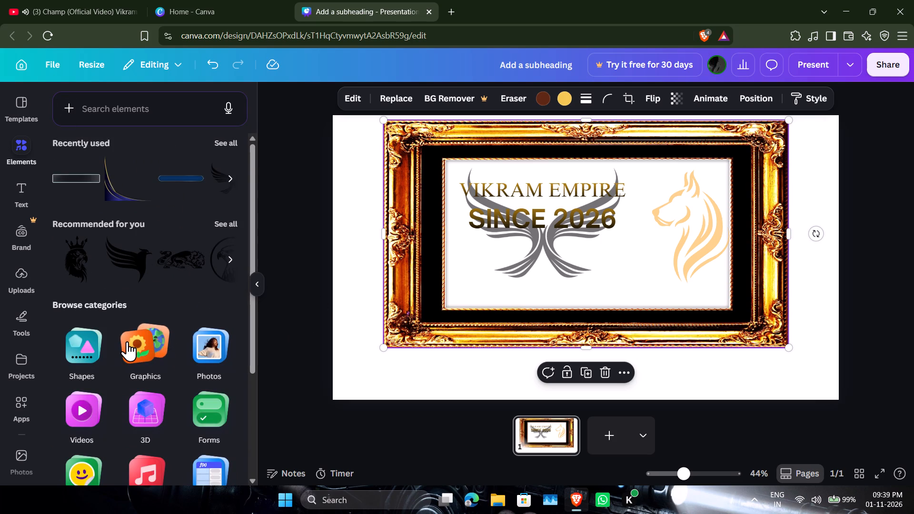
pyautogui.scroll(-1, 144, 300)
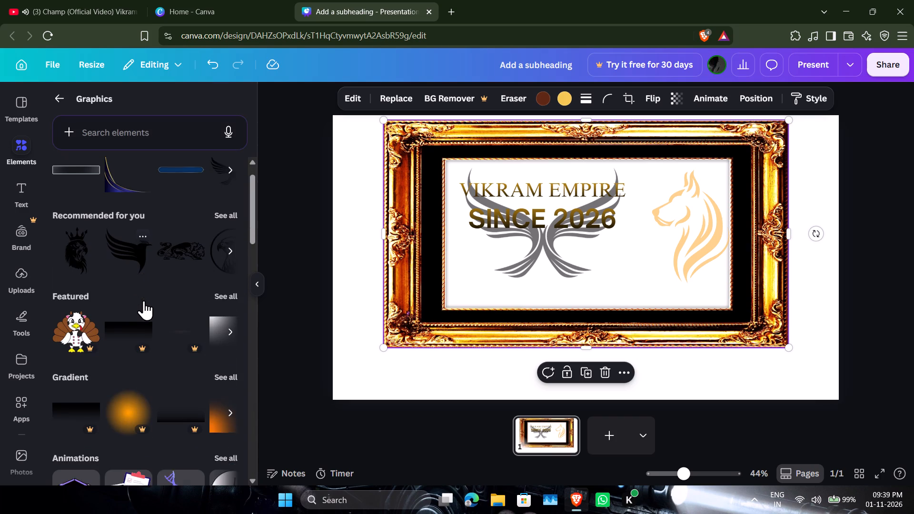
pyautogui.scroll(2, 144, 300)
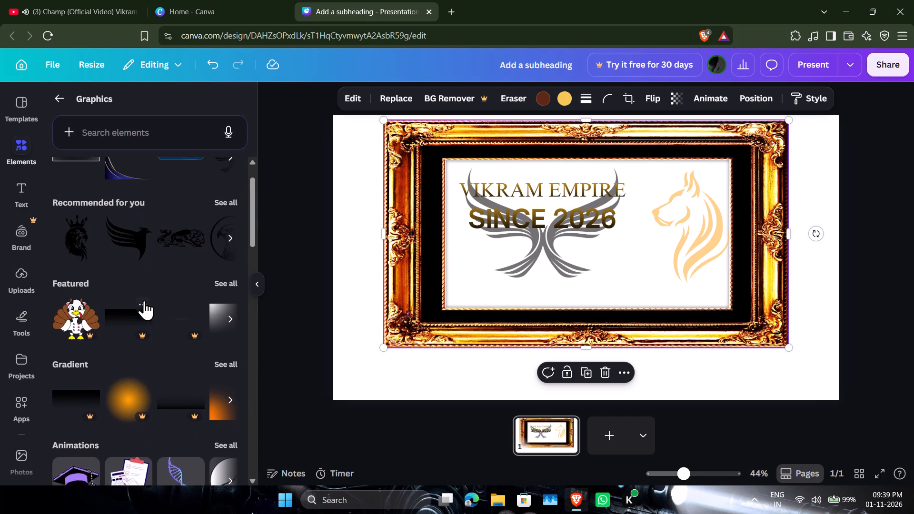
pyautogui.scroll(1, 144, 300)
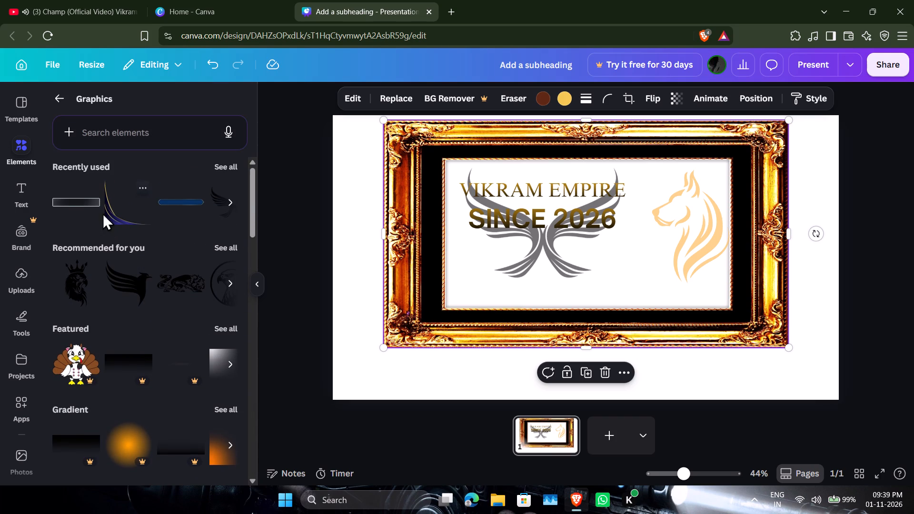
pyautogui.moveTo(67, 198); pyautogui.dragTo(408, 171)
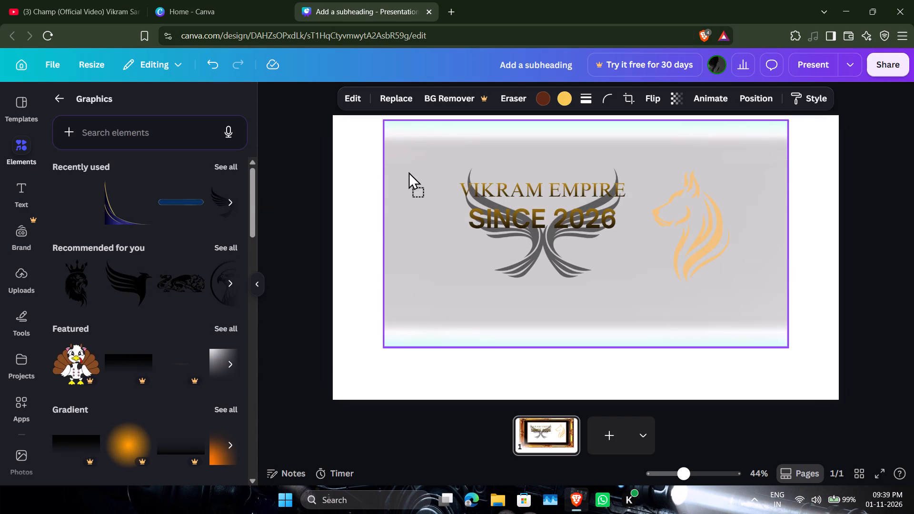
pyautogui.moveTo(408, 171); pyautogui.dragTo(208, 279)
# Add the outlined shield with ribbon from the recommended graphics and position it over the wings and texts.
pyautogui.click(136, 258)
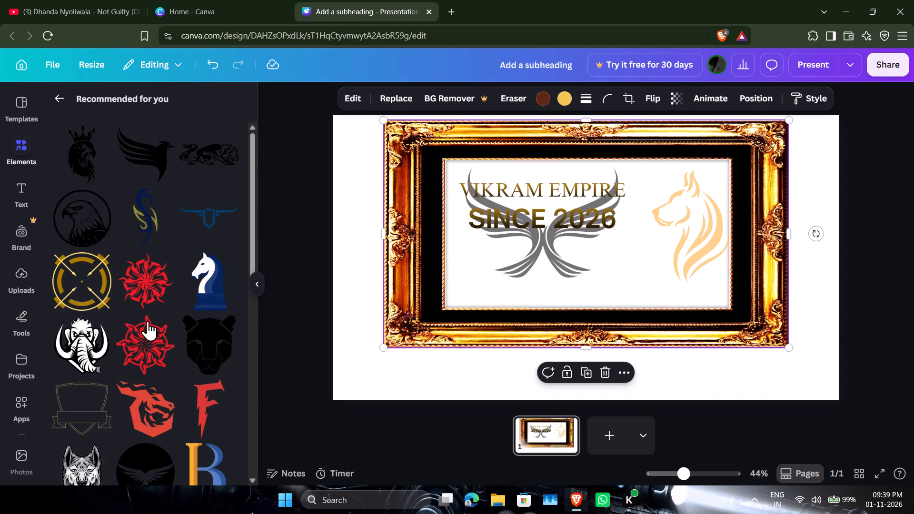
pyautogui.scroll(-2, 147, 319)
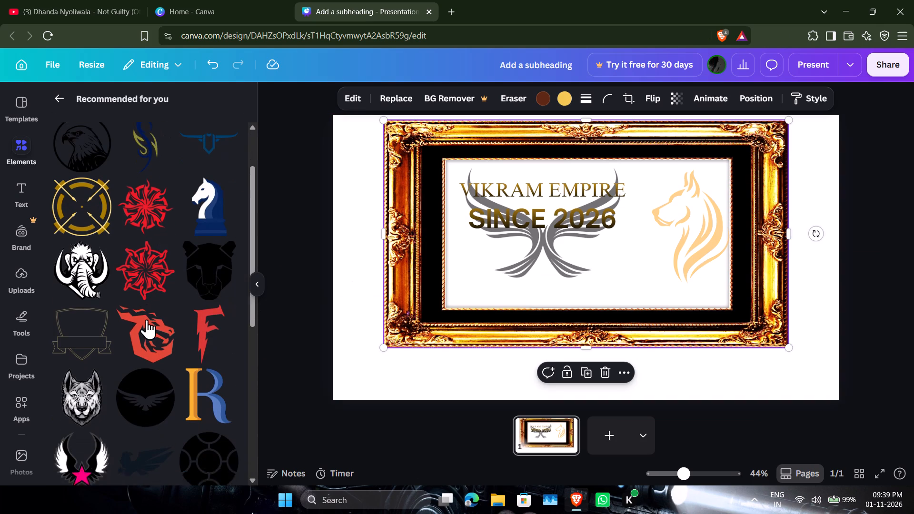
pyautogui.moveTo(93, 301); pyautogui.dragTo(378, 287)
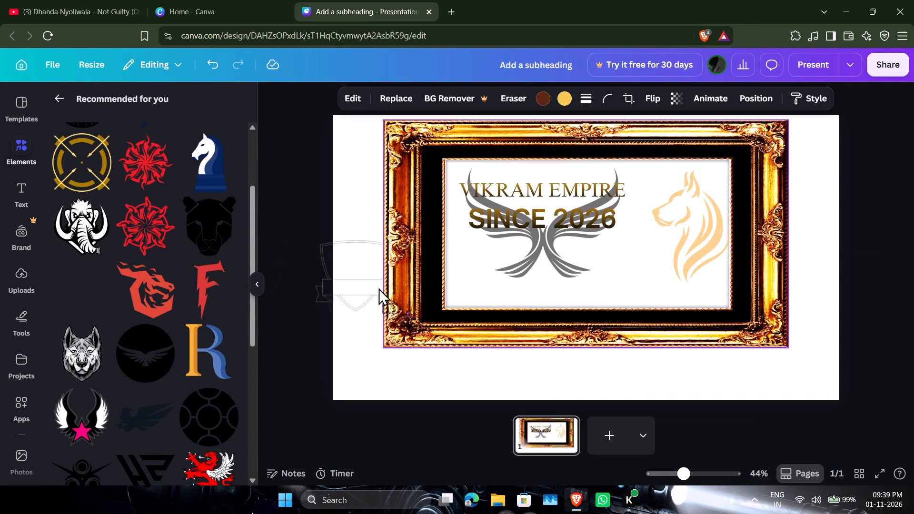
pyautogui.moveTo(378, 287); pyautogui.dragTo(653, 217)
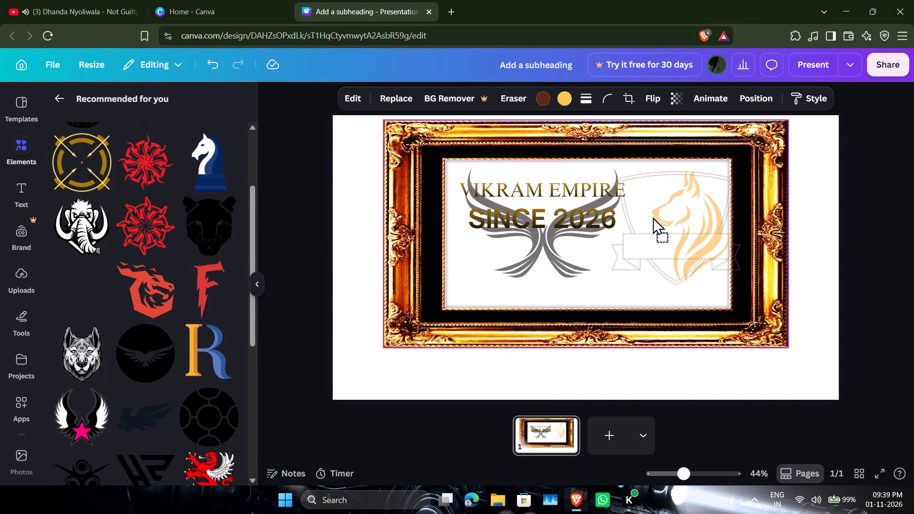
pyautogui.moveTo(653, 217); pyautogui.dragTo(643, 222)
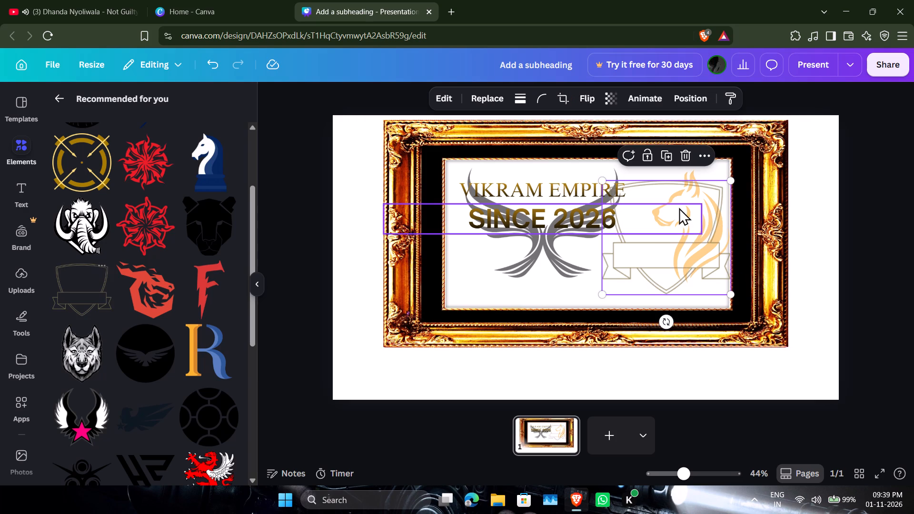
pyautogui.moveTo(661, 262); pyautogui.dragTo(669, 258)
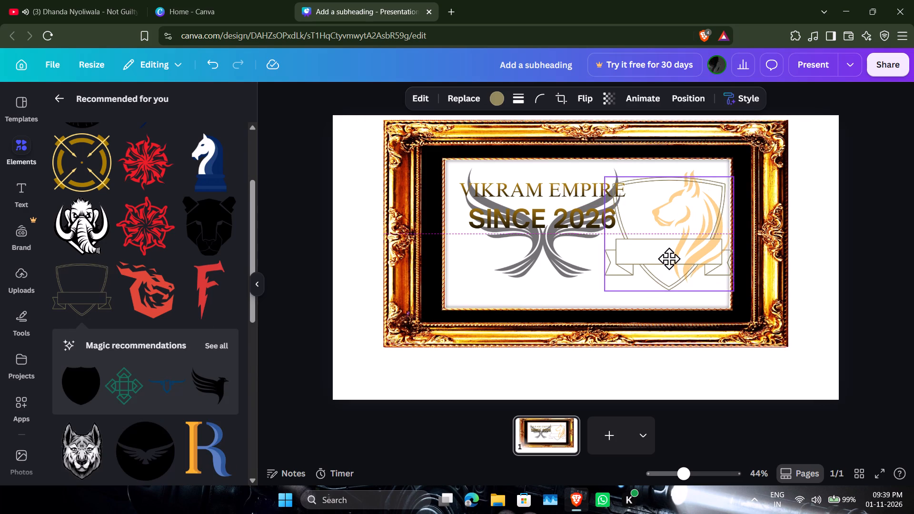
pyautogui.moveTo(669, 258); pyautogui.dragTo(530, 252)
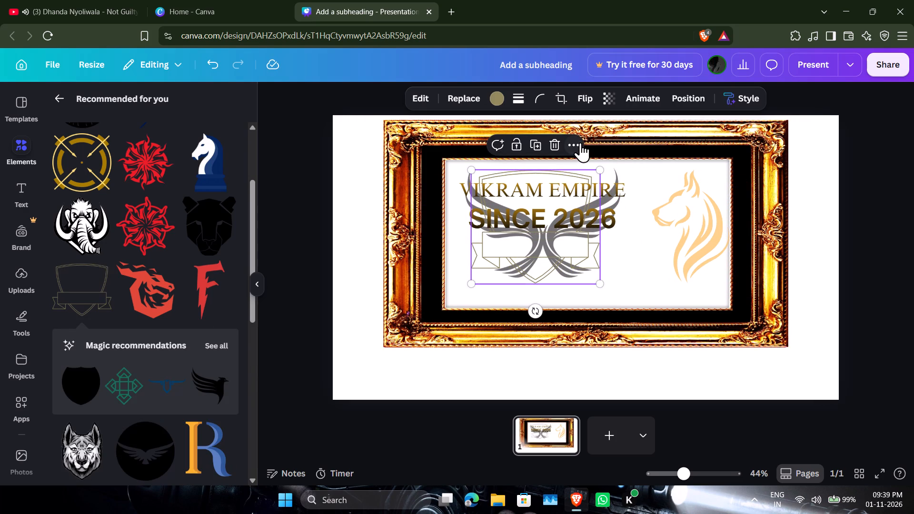
# Send the outlined shield graphic backward several layers and deselect it.
pyautogui.click(580, 142)
pyautogui.click(631, 285)
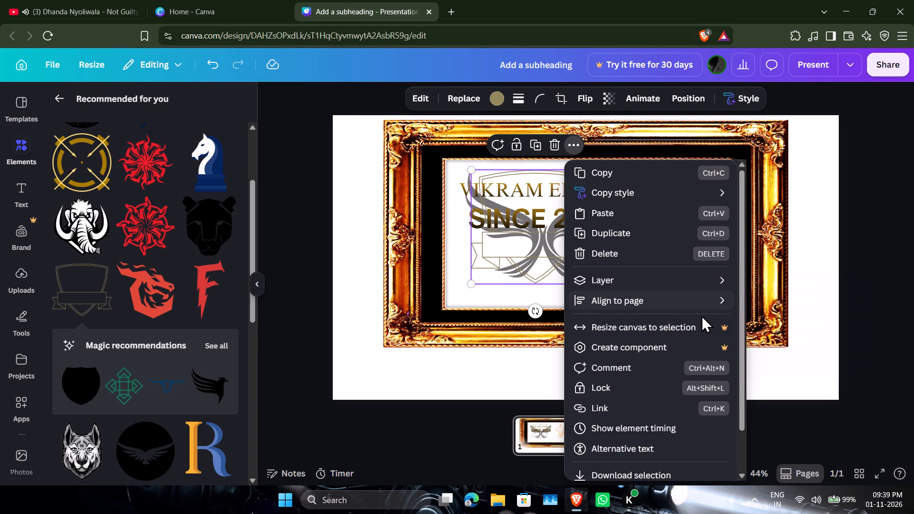
pyautogui.doubleClick(651, 282)
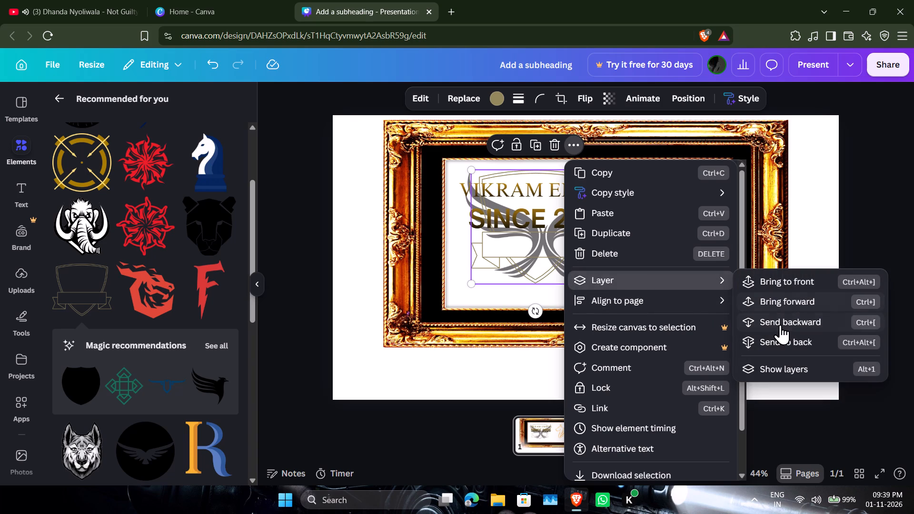
pyautogui.tripleClick(780, 325)
pyautogui.doubleClick(780, 325)
pyautogui.click(851, 247)
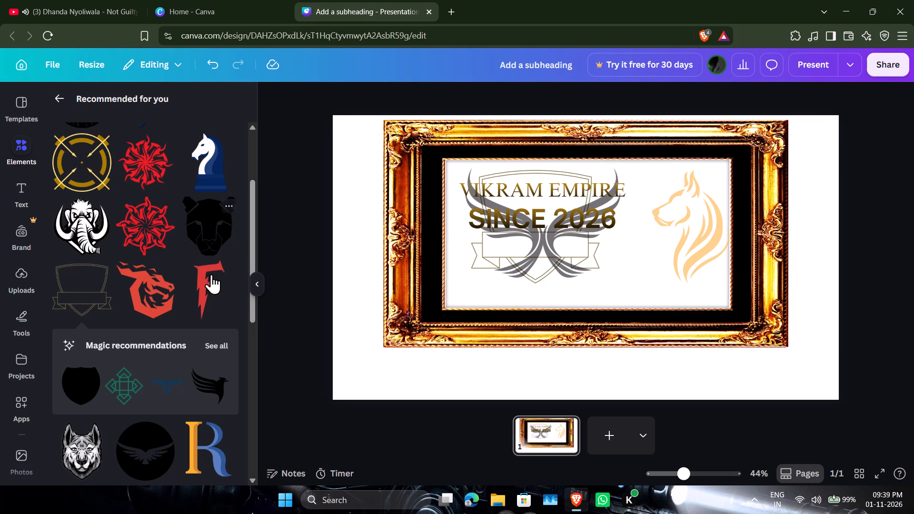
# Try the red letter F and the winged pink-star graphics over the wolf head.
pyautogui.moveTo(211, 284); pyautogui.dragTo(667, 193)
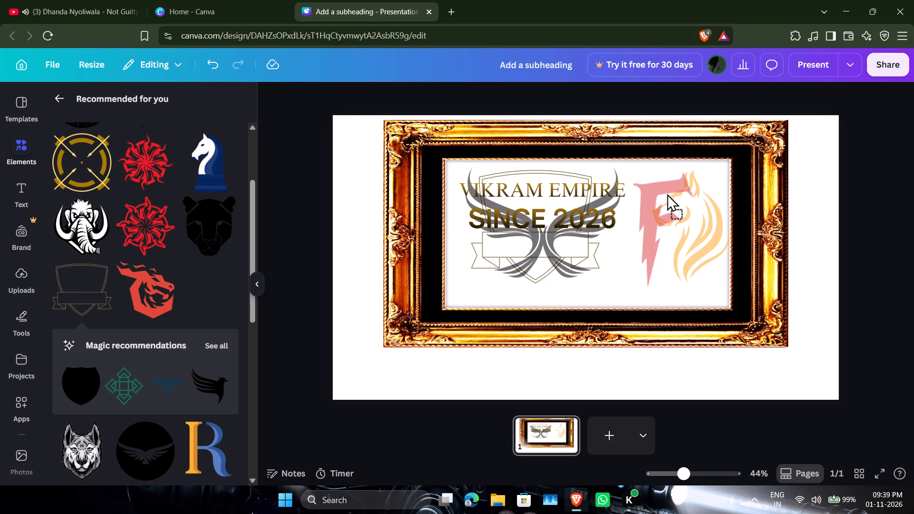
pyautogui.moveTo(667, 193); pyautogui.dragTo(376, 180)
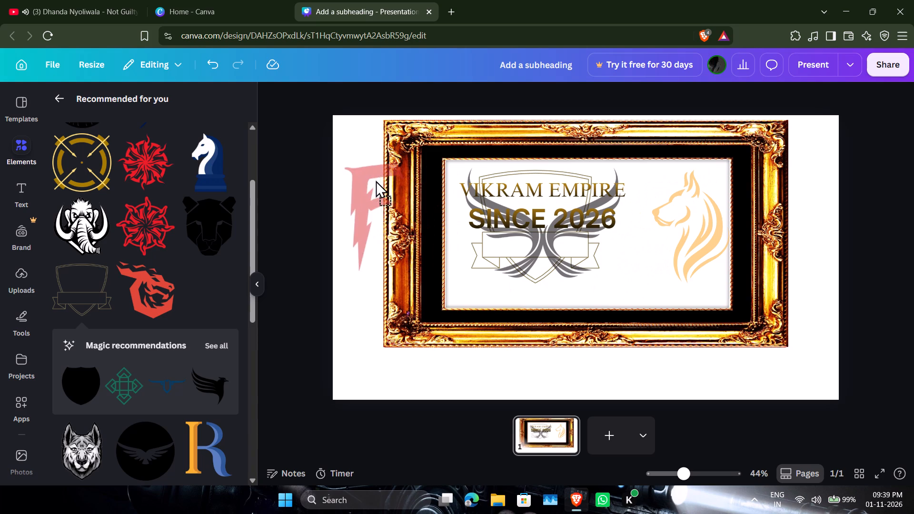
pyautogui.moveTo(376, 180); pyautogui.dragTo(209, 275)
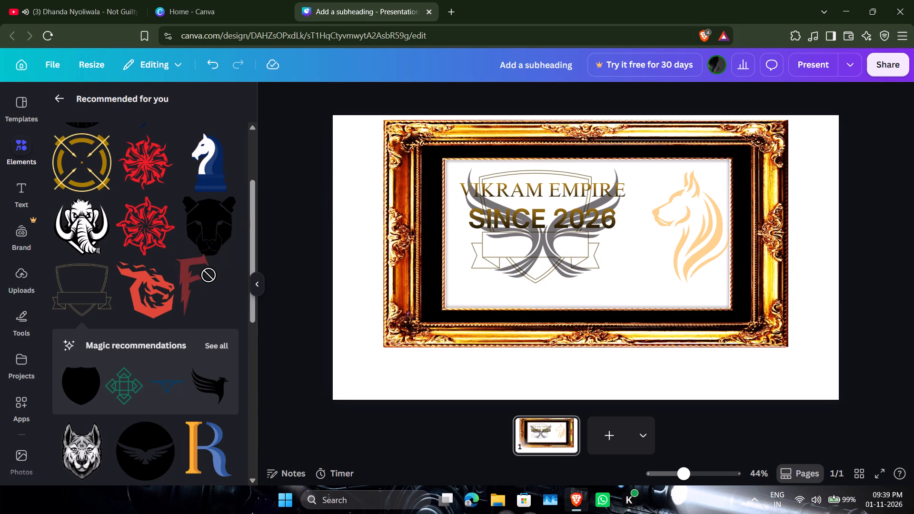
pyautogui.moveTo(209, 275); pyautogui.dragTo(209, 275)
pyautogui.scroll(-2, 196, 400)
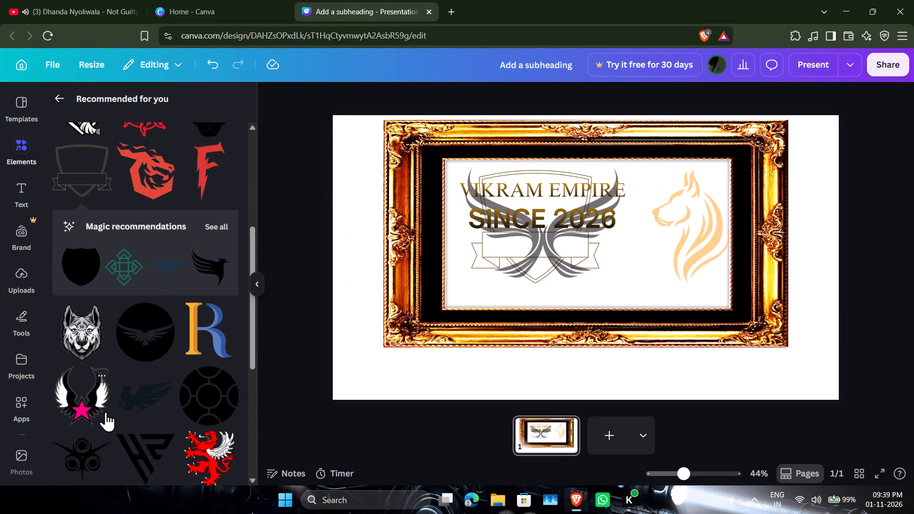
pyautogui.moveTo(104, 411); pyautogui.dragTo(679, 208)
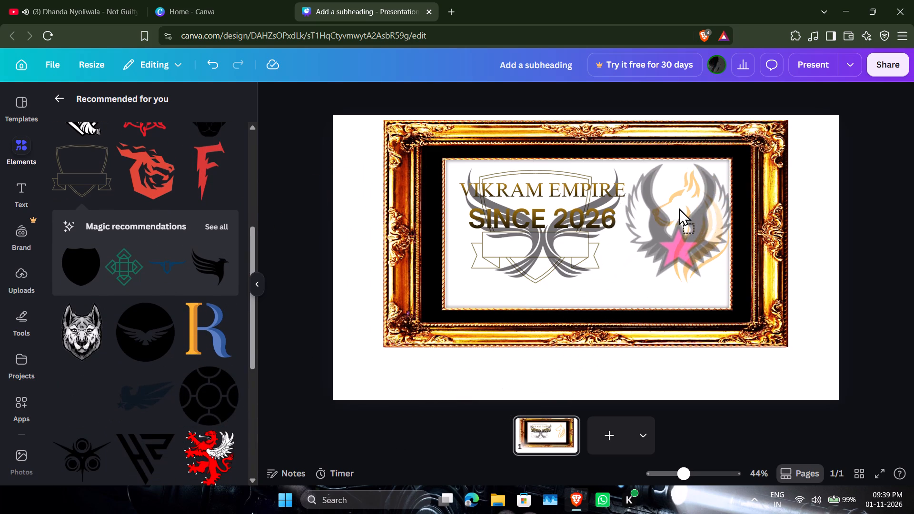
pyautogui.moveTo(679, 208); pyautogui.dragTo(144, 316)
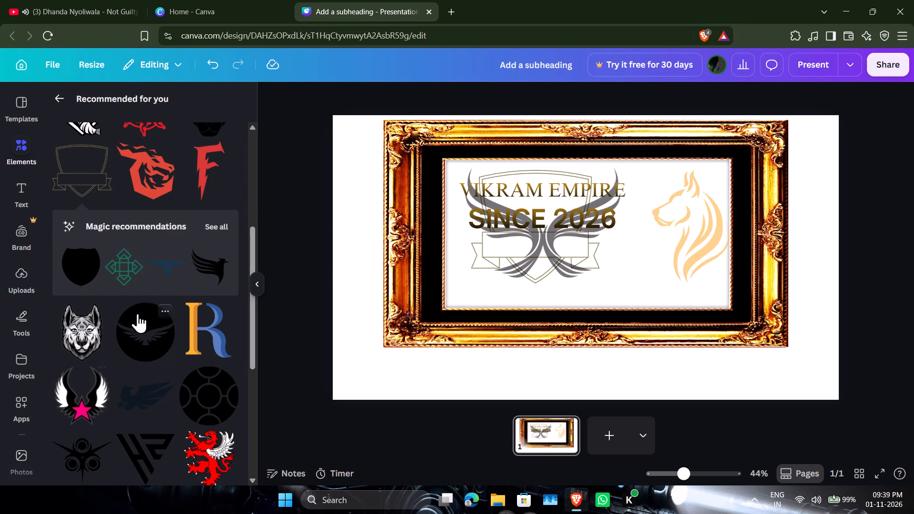
# Look through the rest of the recommended graphics for another emblem.
pyautogui.scroll(-3, 138, 313)
pyautogui.scroll(-4, 228, 242)
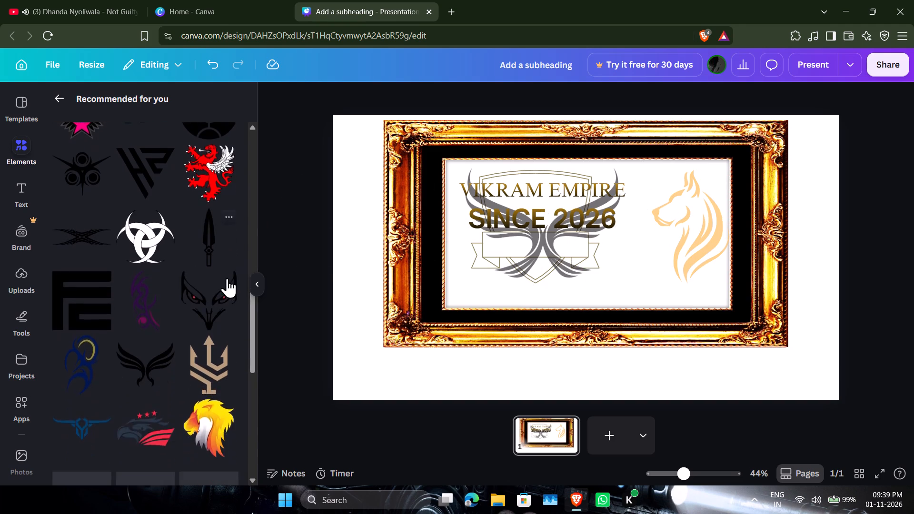
pyautogui.scroll(-5, 228, 275)
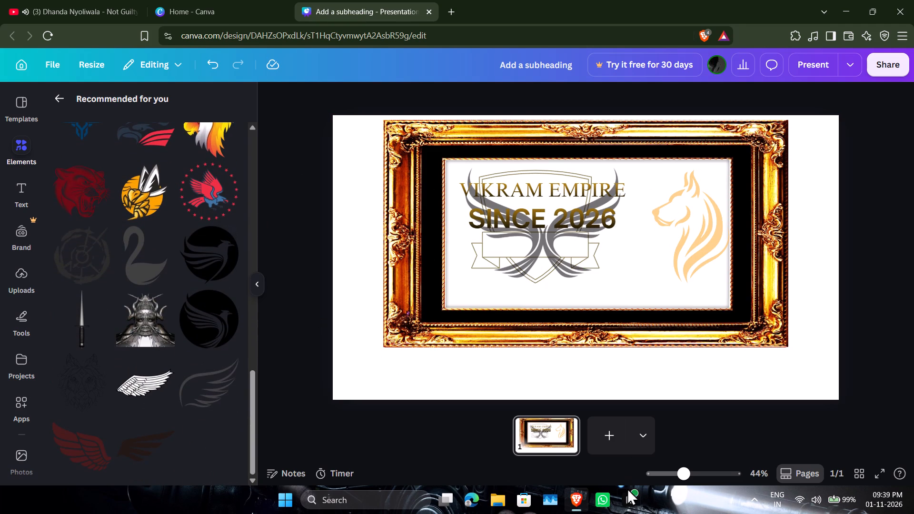
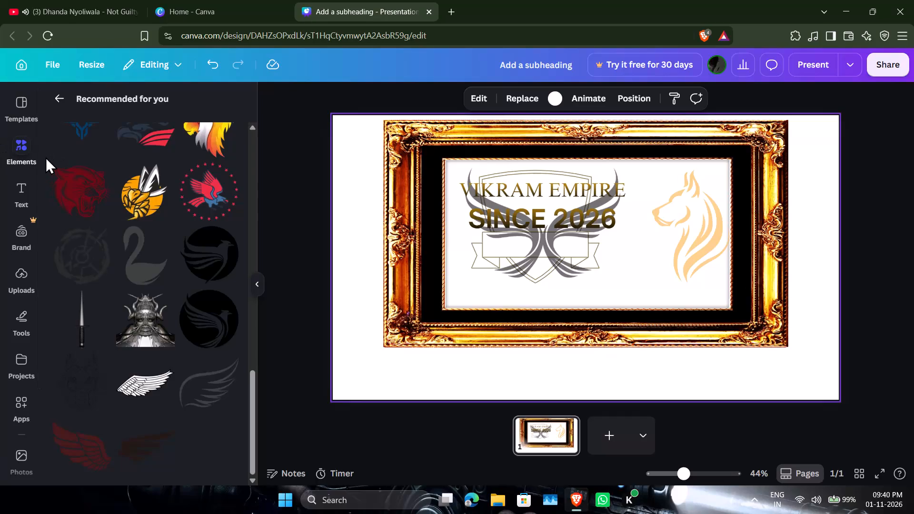
# Create a new blank presentation design.
pyautogui.click(45, 157)
pyautogui.click(25, 107)
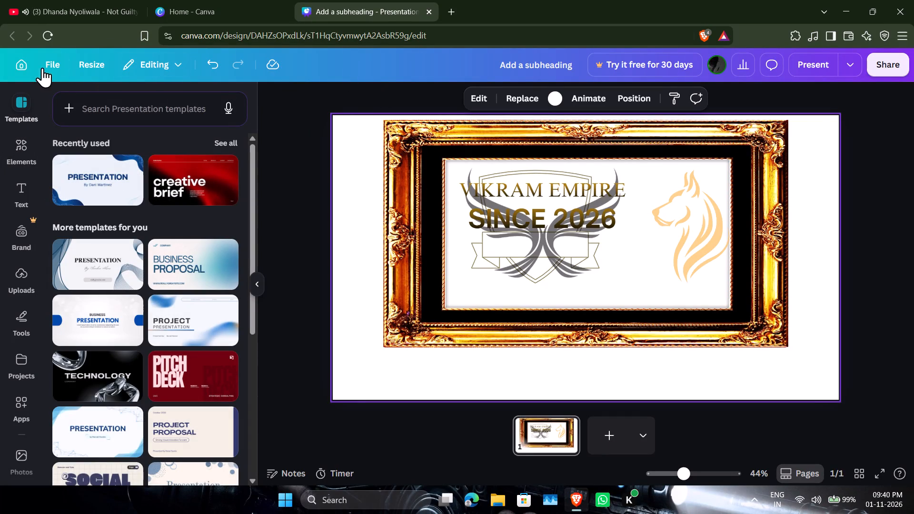
pyautogui.click(46, 66)
pyautogui.click(91, 147)
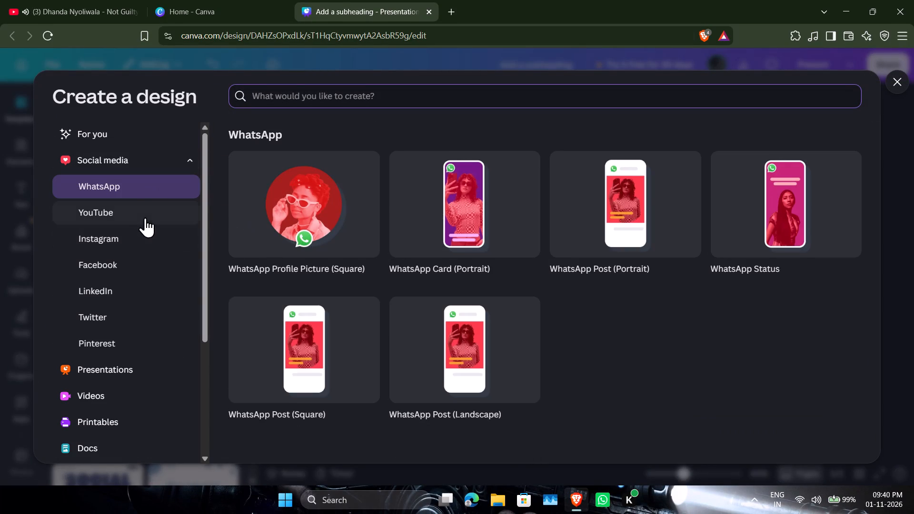
pyautogui.scroll(-2, 170, 311)
pyautogui.click(118, 250)
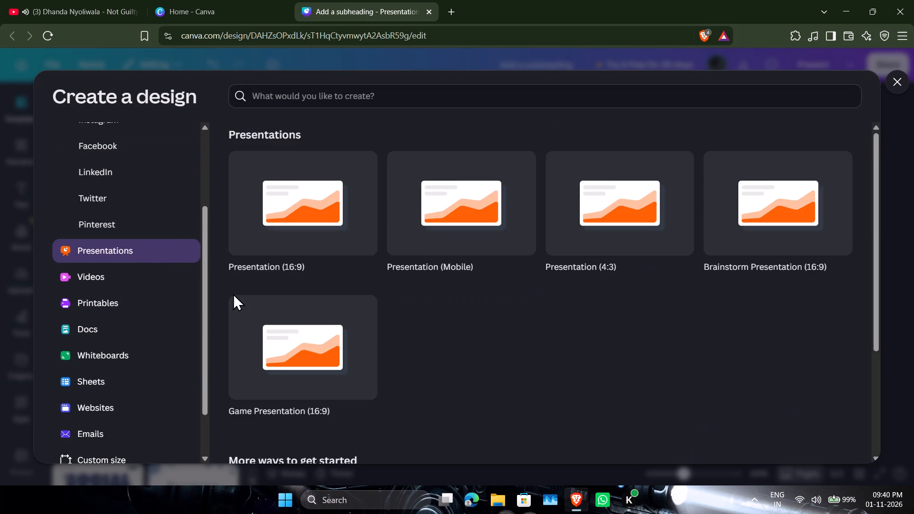
pyautogui.scroll(-1, 239, 294)
pyautogui.click(309, 176)
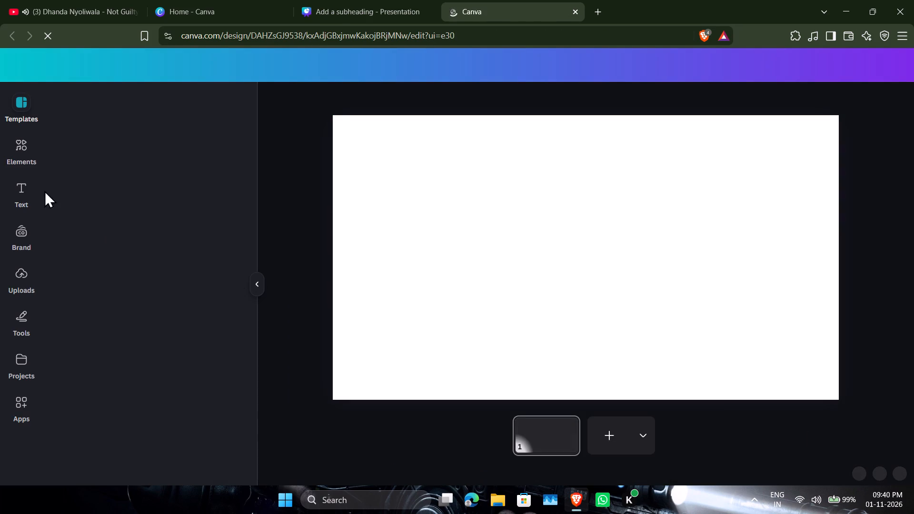
# Add the silver-edged grey bar from the recently used elements near the top of the blank page.
pyautogui.click(34, 149)
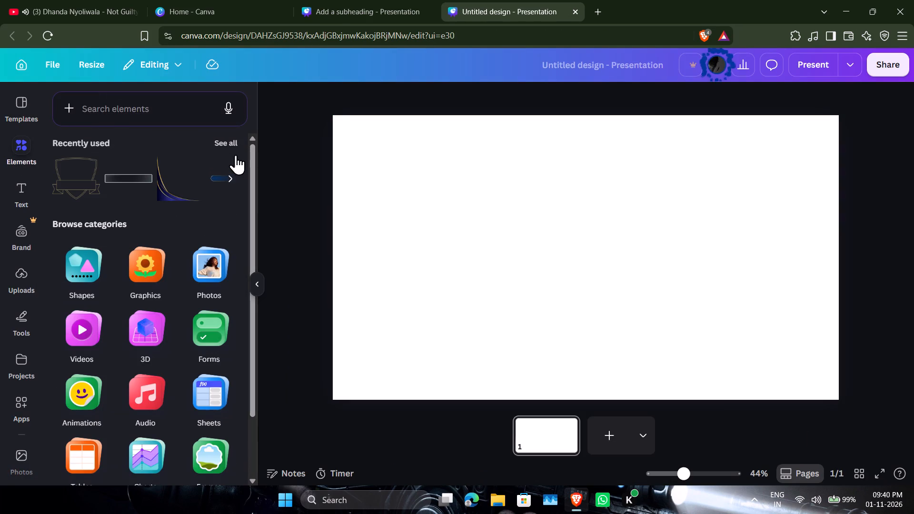
pyautogui.click(232, 143)
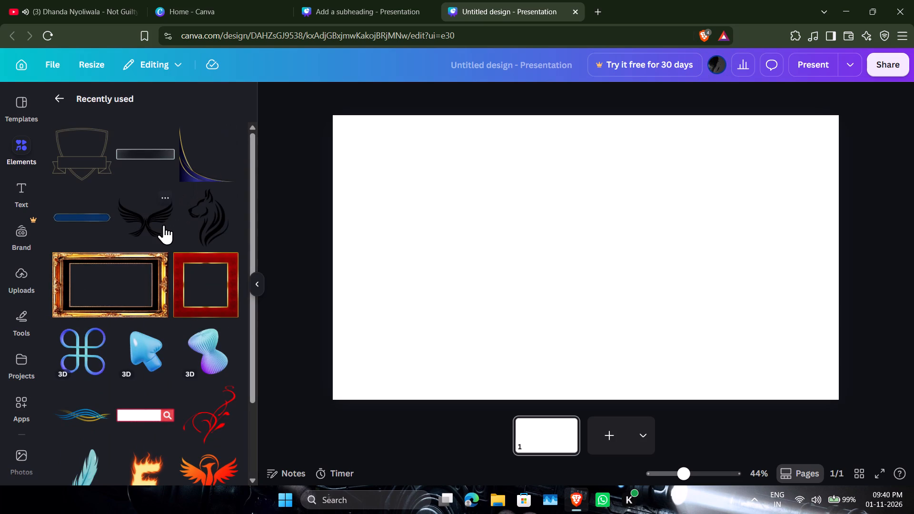
pyautogui.scroll(-3, 185, 308)
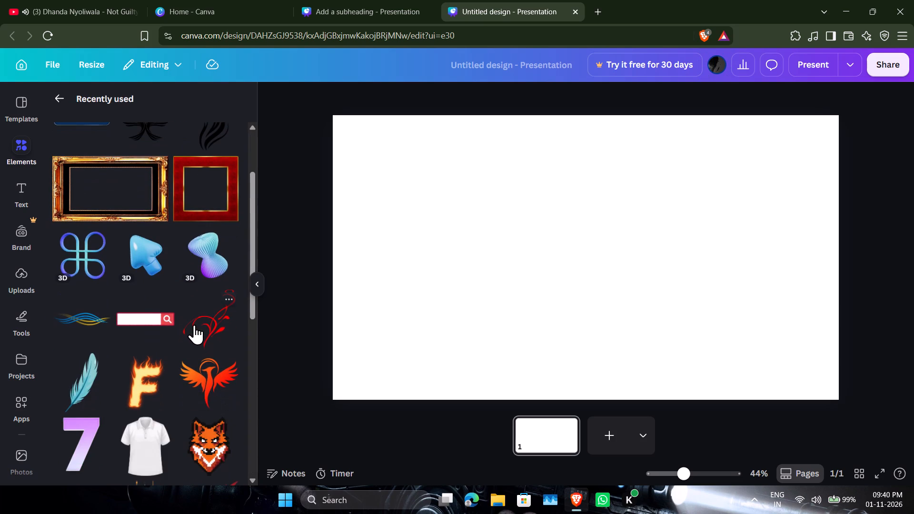
pyautogui.scroll(4, 194, 325)
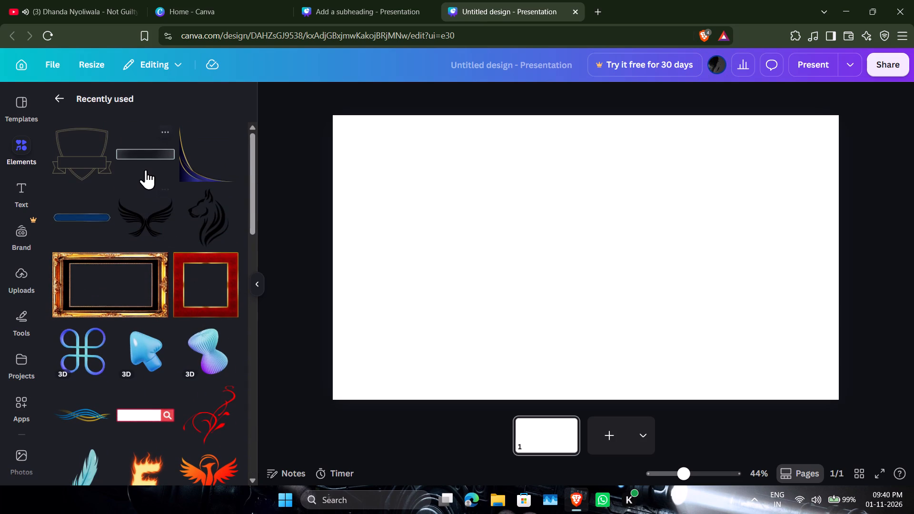
pyautogui.moveTo(148, 161); pyautogui.dragTo(488, 165)
pyautogui.moveTo(556, 182); pyautogui.dragTo(556, 182)
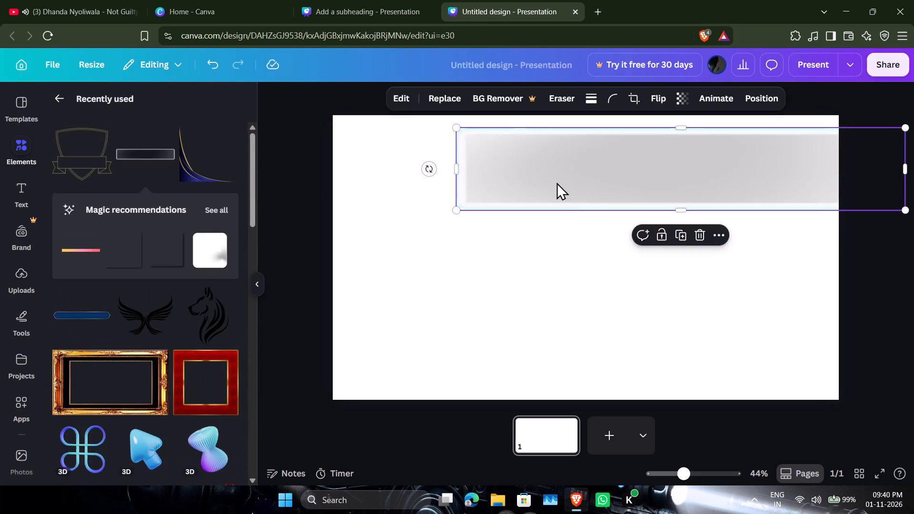
pyautogui.moveTo(556, 182); pyautogui.dragTo(463, 156)
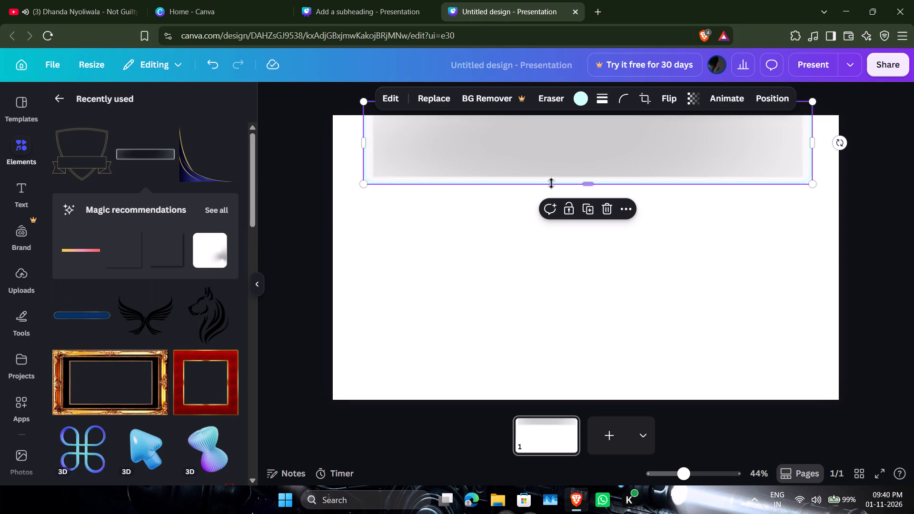
# Stretch the grey bar downward into a tall plate and position it across the upper part of the page.
pyautogui.moveTo(590, 184); pyautogui.dragTo(614, 412)
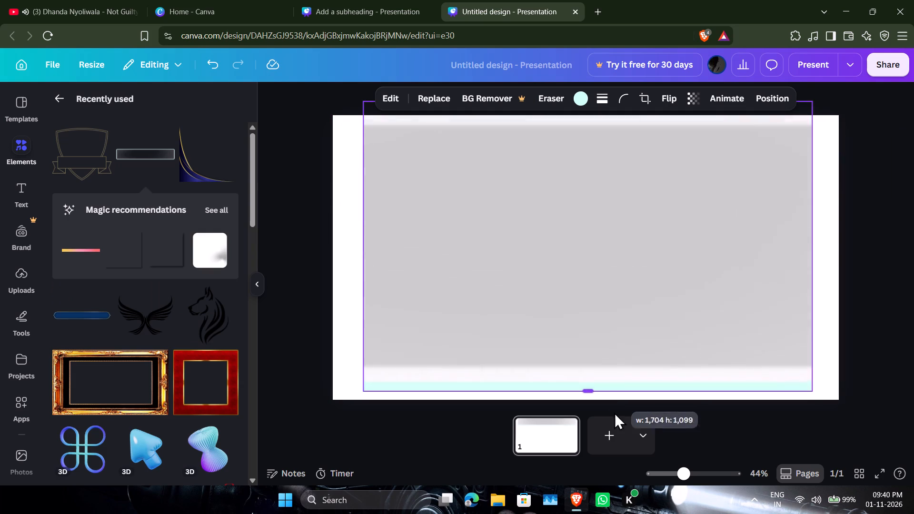
pyautogui.moveTo(614, 412); pyautogui.dragTo(621, 287)
pyautogui.moveTo(608, 174); pyautogui.dragTo(609, 270)
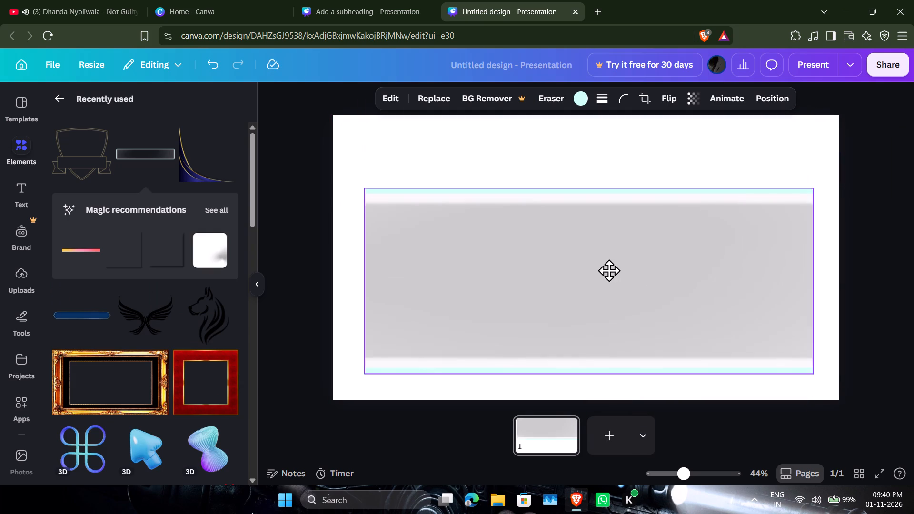
pyautogui.moveTo(609, 270); pyautogui.dragTo(600, 200)
pyautogui.click(602, 313)
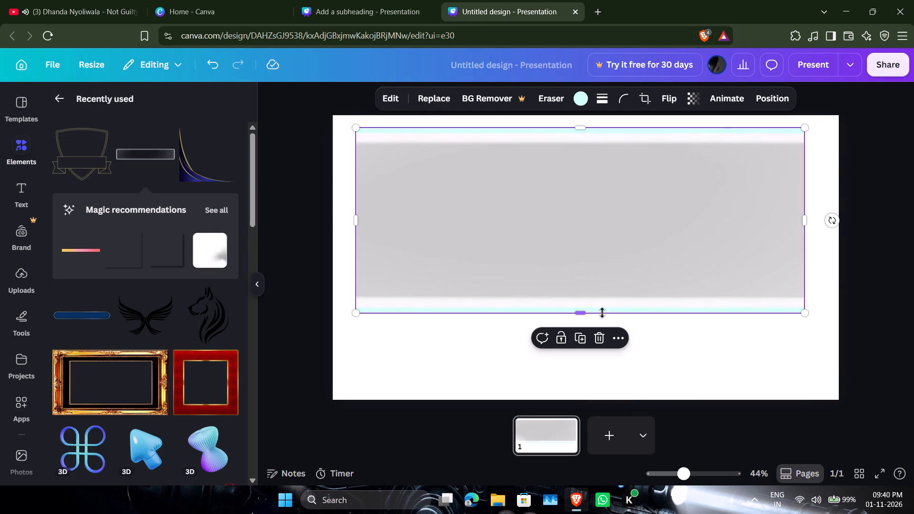
# Add the recommended corner shadow graphic, shrink it to the plate's height and align it with the plate's right and bottom edges.
pyautogui.moveTo(184, 258); pyautogui.dragTo(372, 213)
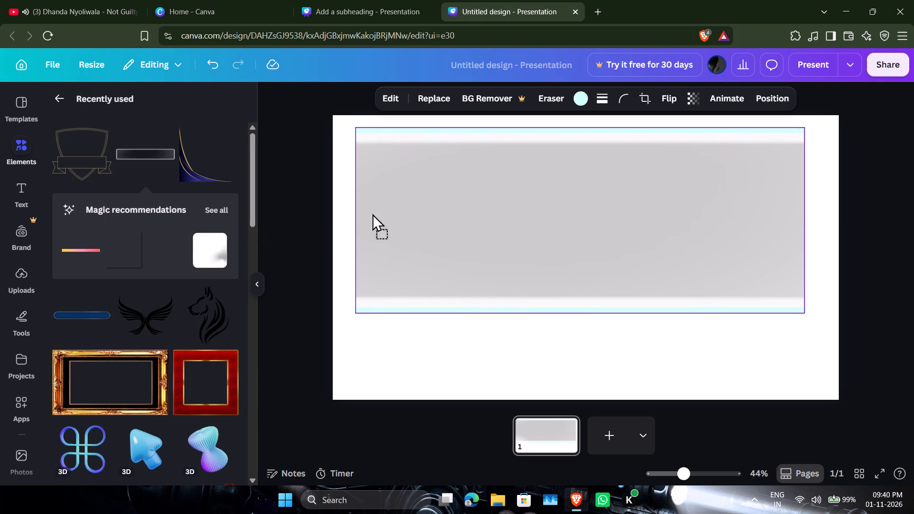
pyautogui.moveTo(372, 213); pyautogui.dragTo(450, 363)
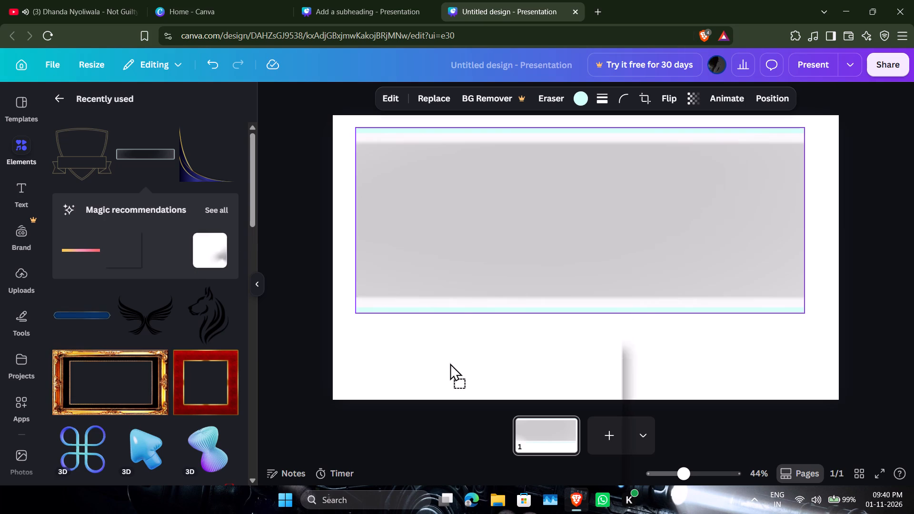
pyautogui.moveTo(450, 363); pyautogui.dragTo(458, 337)
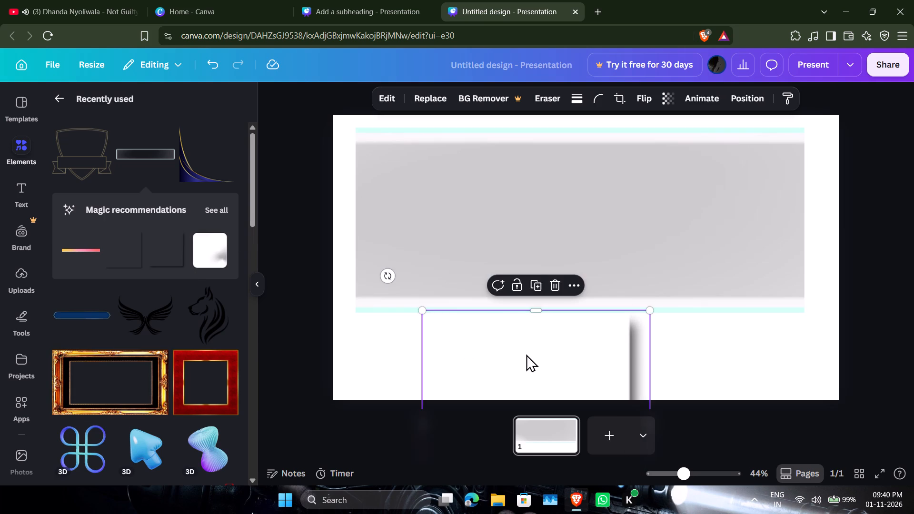
pyautogui.moveTo(527, 354); pyautogui.dragTo(685, 180)
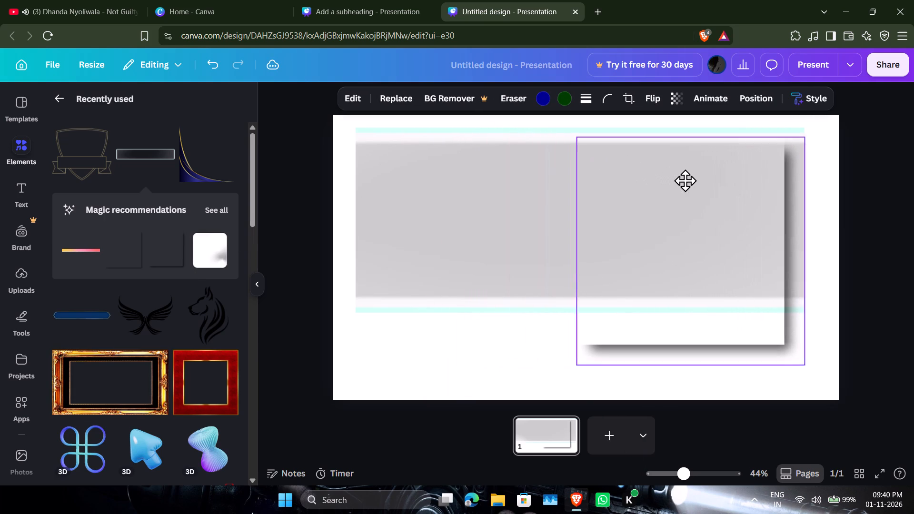
pyautogui.moveTo(685, 180); pyautogui.dragTo(702, 171)
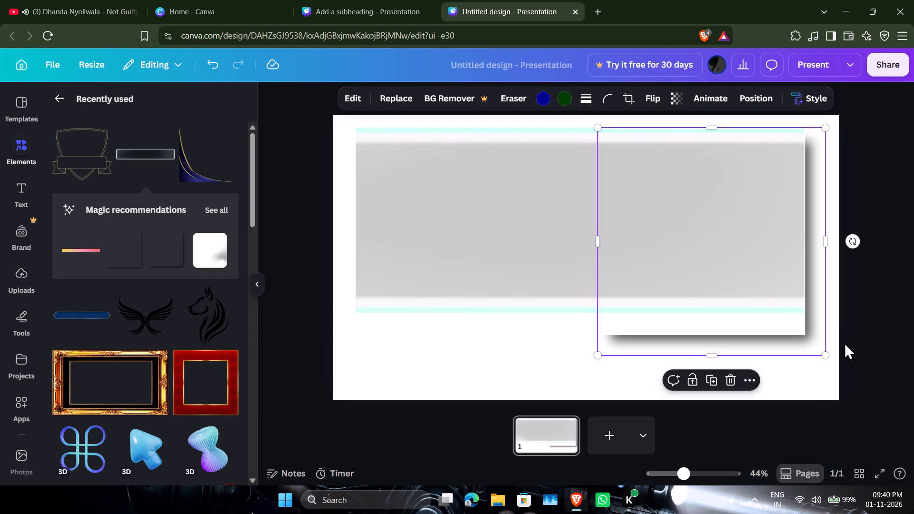
pyautogui.moveTo(826, 356); pyautogui.dragTo(804, 321)
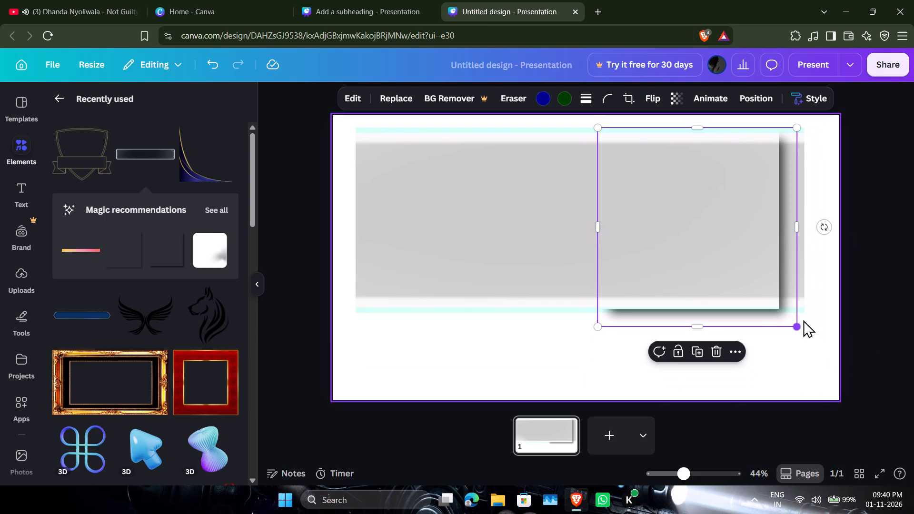
pyautogui.moveTo(735, 278); pyautogui.dragTo(760, 281)
pyautogui.click(757, 378)
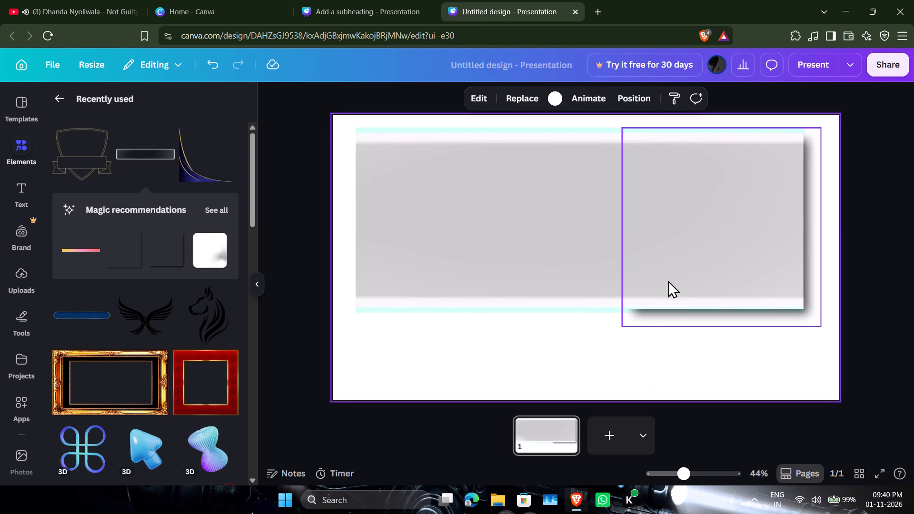
# Duplicate the corner shadow, rotate the copy a quarter turn clockwise and align it with the plate's left and bottom edges.
pyautogui.click(668, 280)
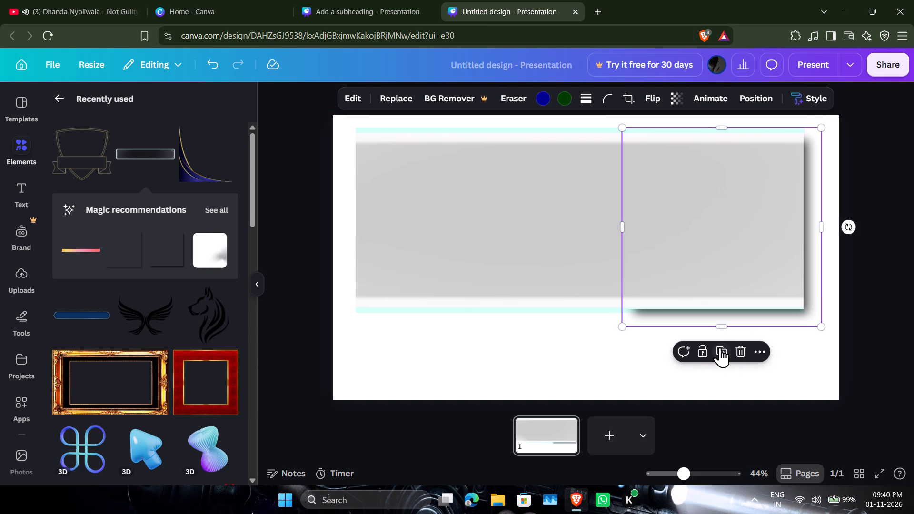
pyautogui.click(719, 347)
pyautogui.moveTo(731, 298); pyautogui.dragTo(587, 305)
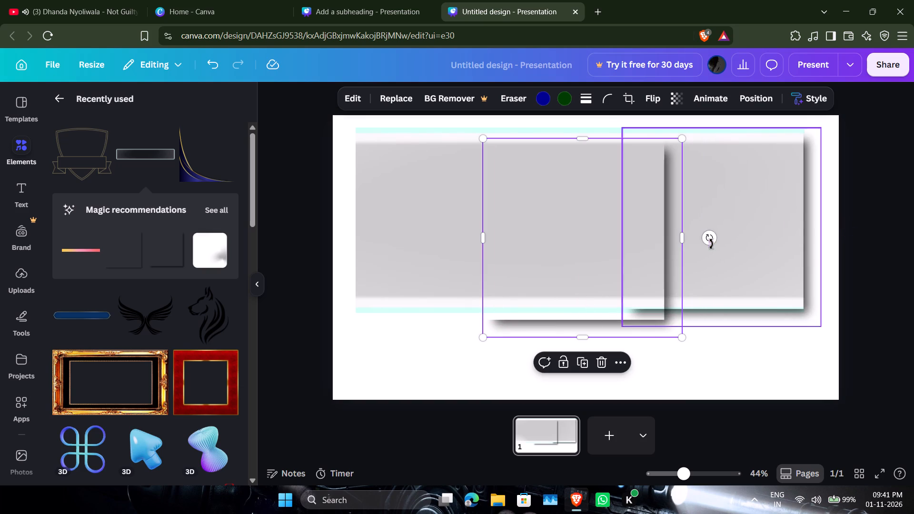
pyautogui.moveTo(714, 240); pyautogui.dragTo(546, 278)
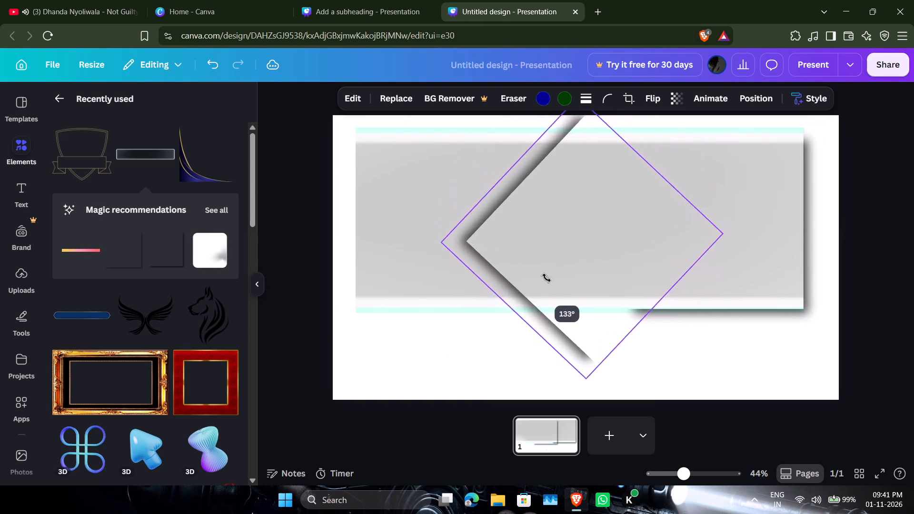
pyautogui.moveTo(546, 278); pyautogui.dragTo(580, 284)
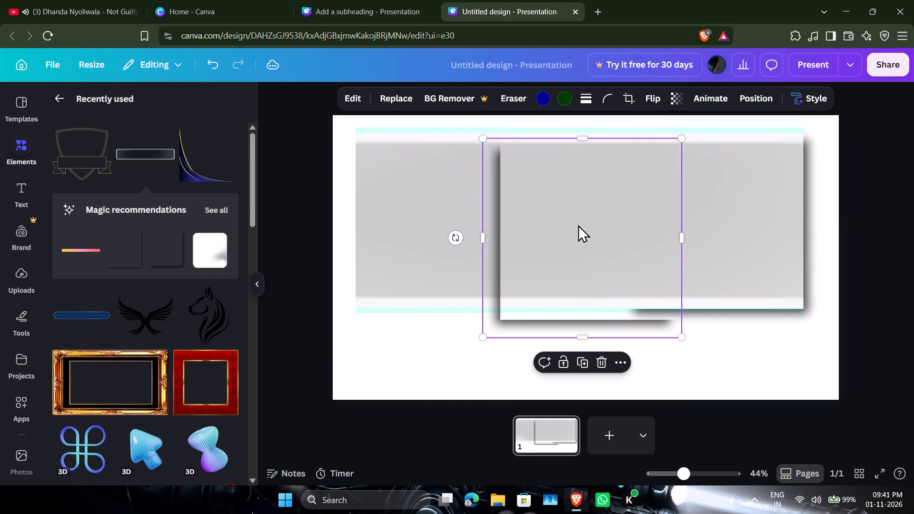
pyautogui.moveTo(578, 225); pyautogui.dragTo(434, 218)
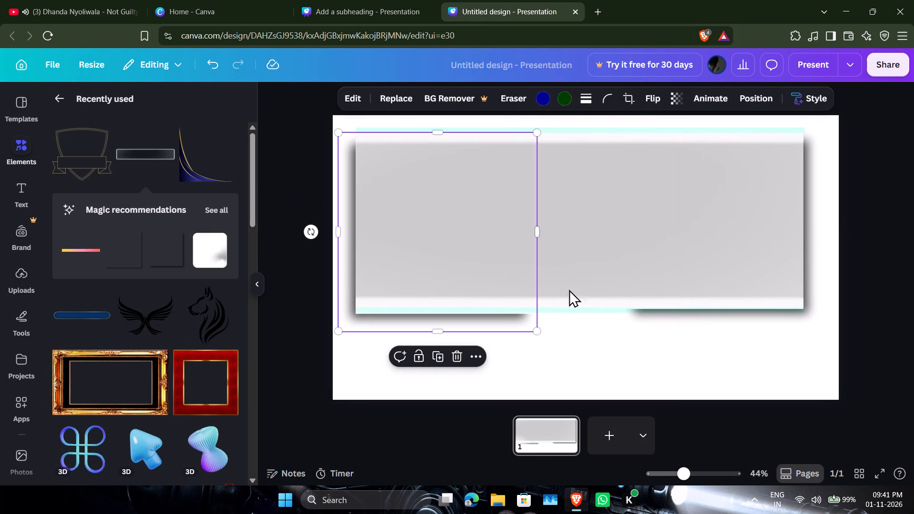
pyautogui.click(661, 376)
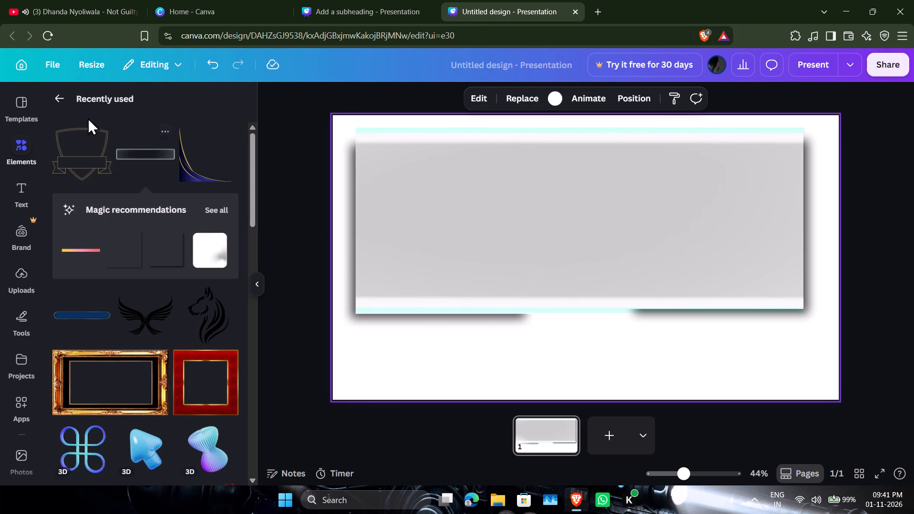
# Add the blue gold-edged banner from the recently used elements and move it onto the upper part of the grey plate.
pyautogui.click(55, 109)
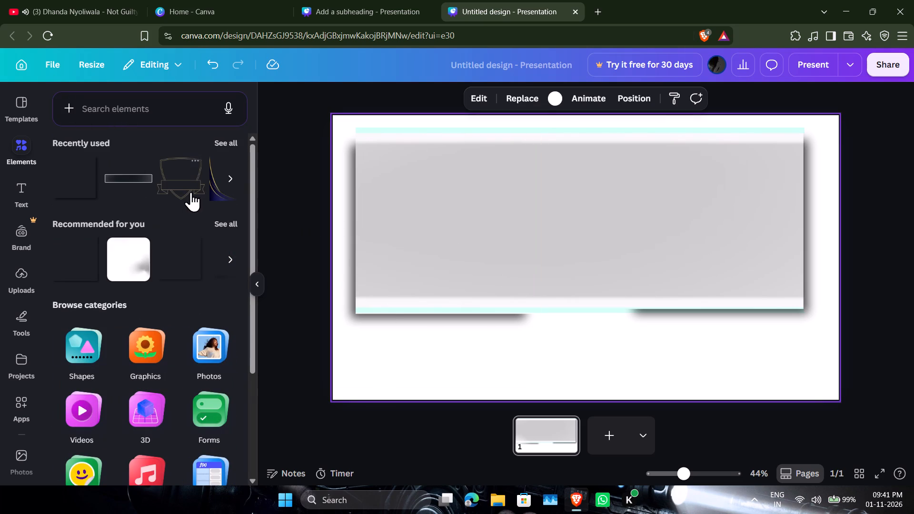
pyautogui.click(229, 143)
pyautogui.scroll(-1, 159, 249)
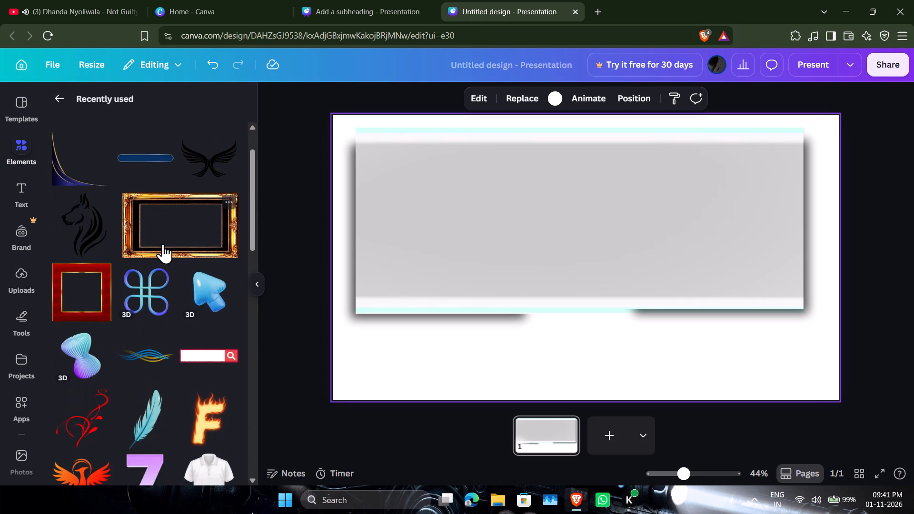
pyautogui.moveTo(157, 162); pyautogui.dragTo(308, 189)
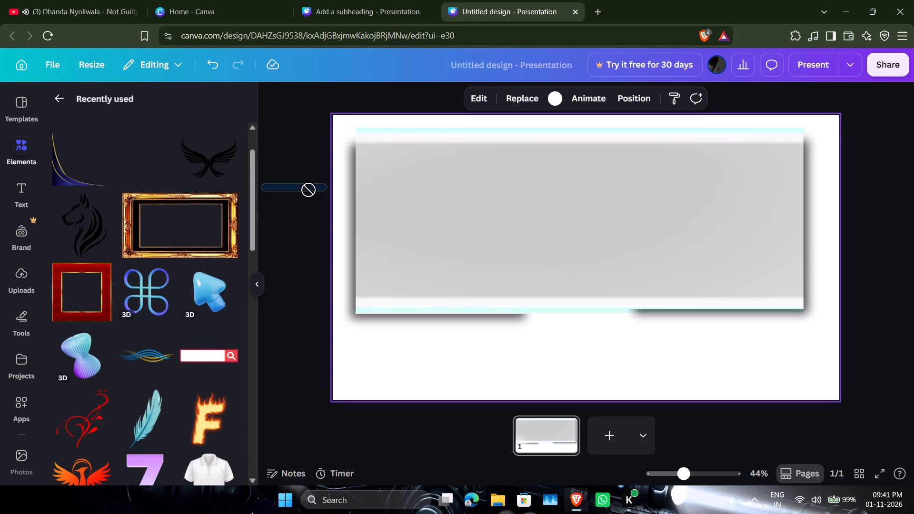
pyautogui.moveTo(308, 189); pyautogui.dragTo(381, 374)
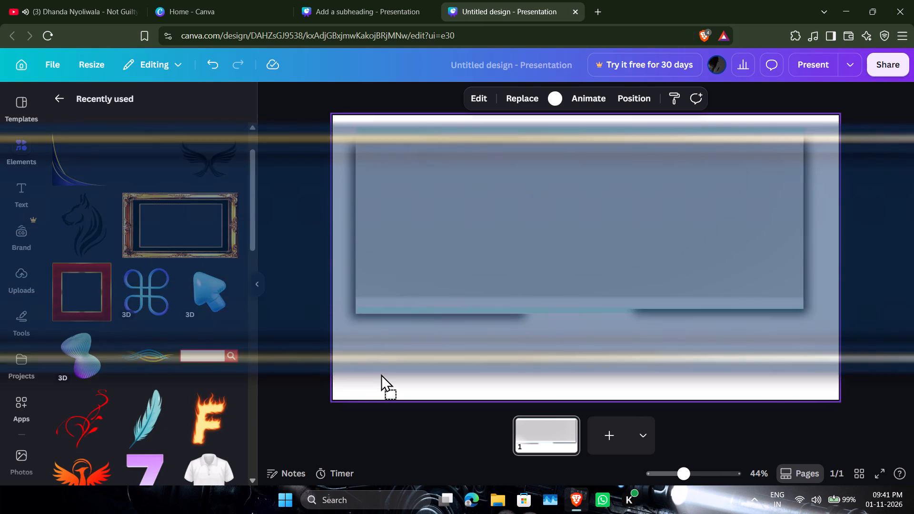
pyautogui.moveTo(381, 374); pyautogui.dragTo(196, 309)
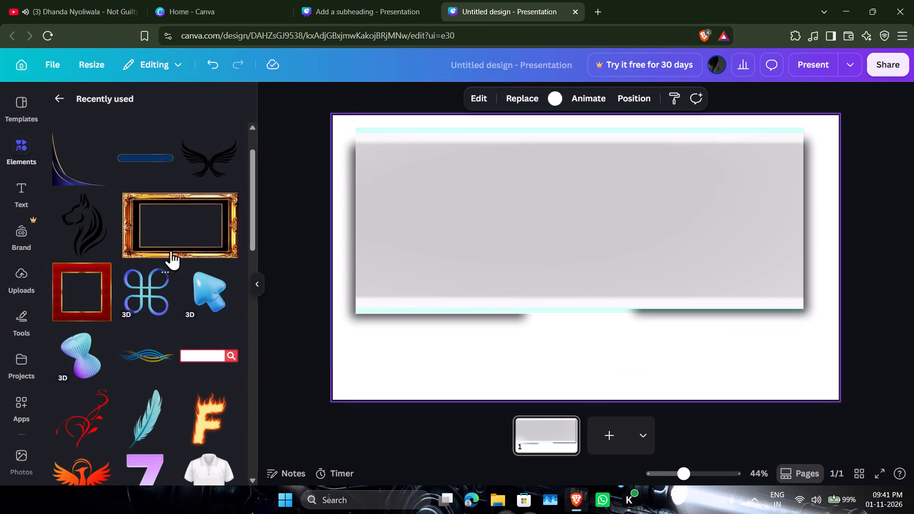
pyautogui.click(161, 165)
pyautogui.moveTo(543, 262); pyautogui.dragTo(497, 227)
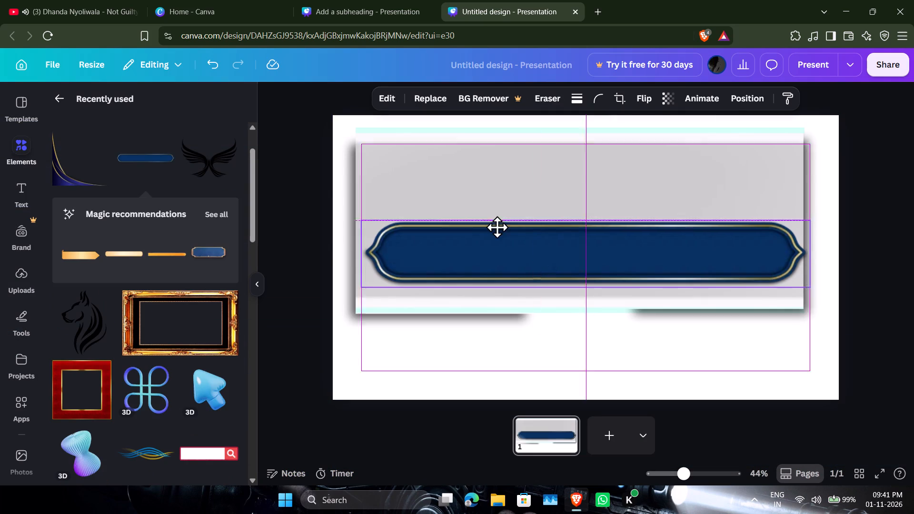
pyautogui.moveTo(497, 227); pyautogui.dragTo(524, 190)
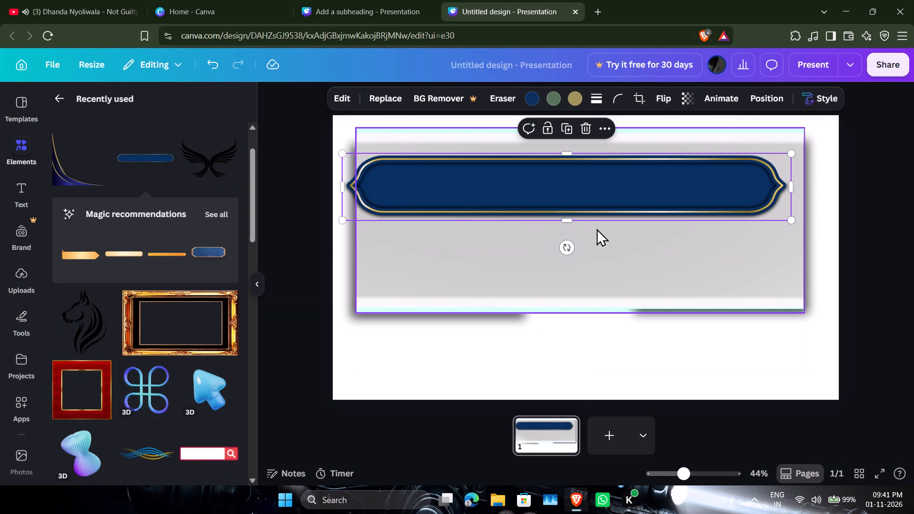
# Shrink the blue banner to a little over half the plate's width and place it near the plate's top, roughly centred.
pyautogui.moveTo(794, 219); pyautogui.dragTo(581, 214)
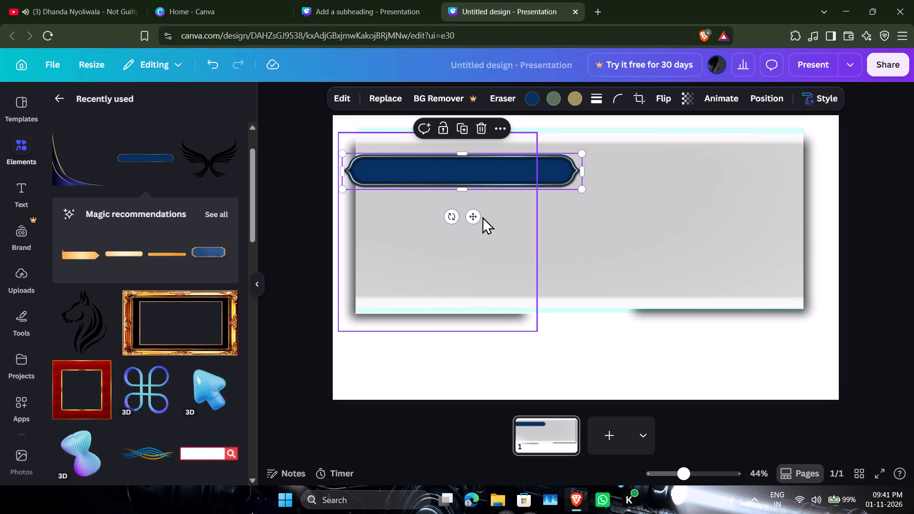
pyautogui.moveTo(477, 218); pyautogui.dragTo(573, 218)
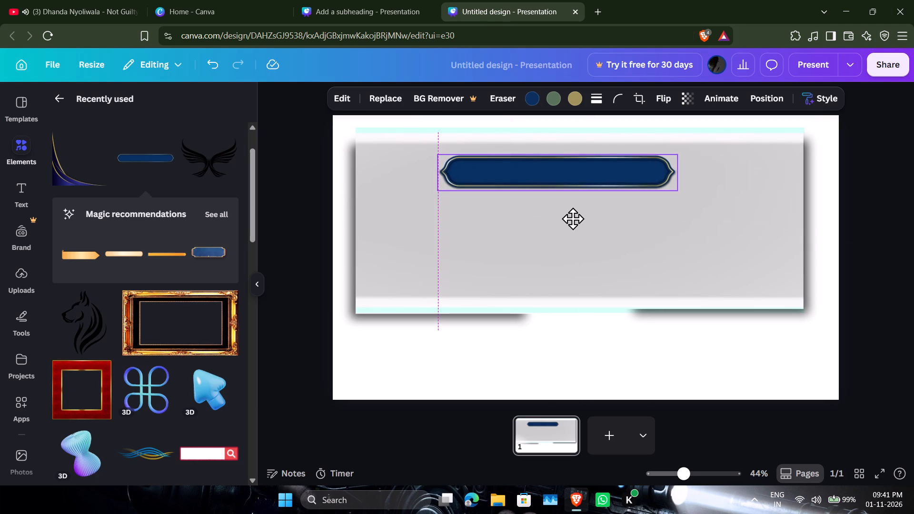
pyautogui.moveTo(573, 218); pyautogui.dragTo(573, 218)
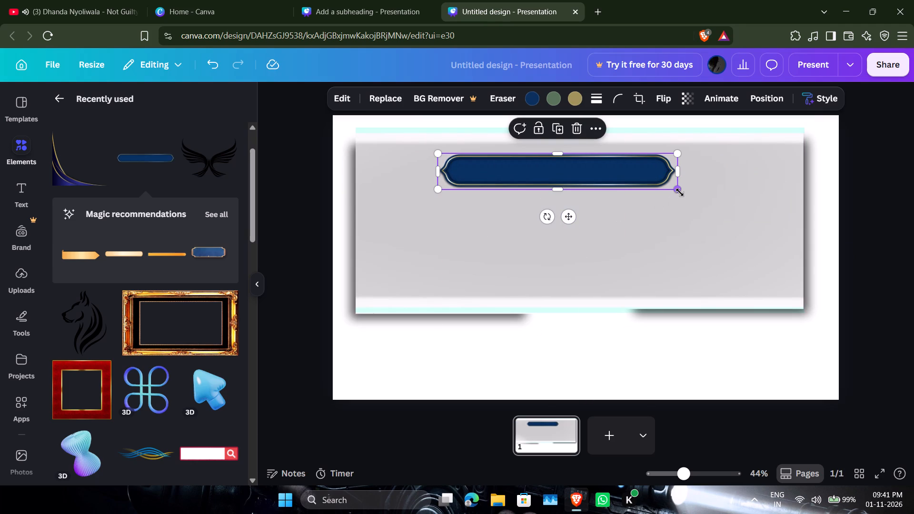
pyautogui.moveTo(680, 192); pyautogui.dragTo(689, 193)
pyautogui.click(584, 193)
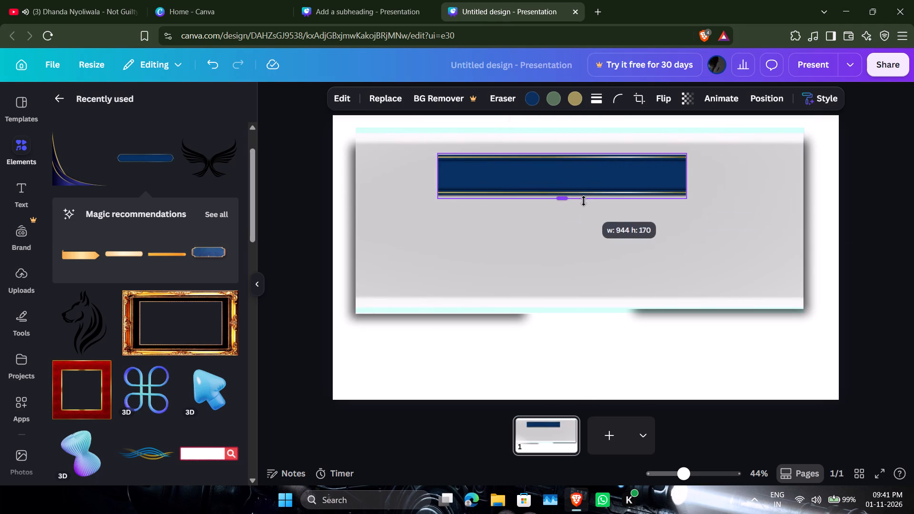
pyautogui.click(584, 195)
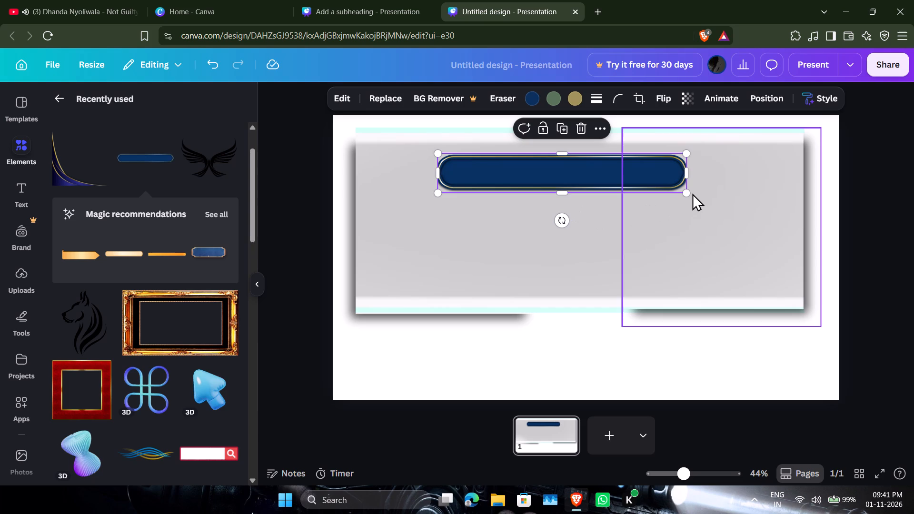
pyautogui.moveTo(689, 193); pyautogui.dragTo(695, 199)
pyautogui.click(690, 227)
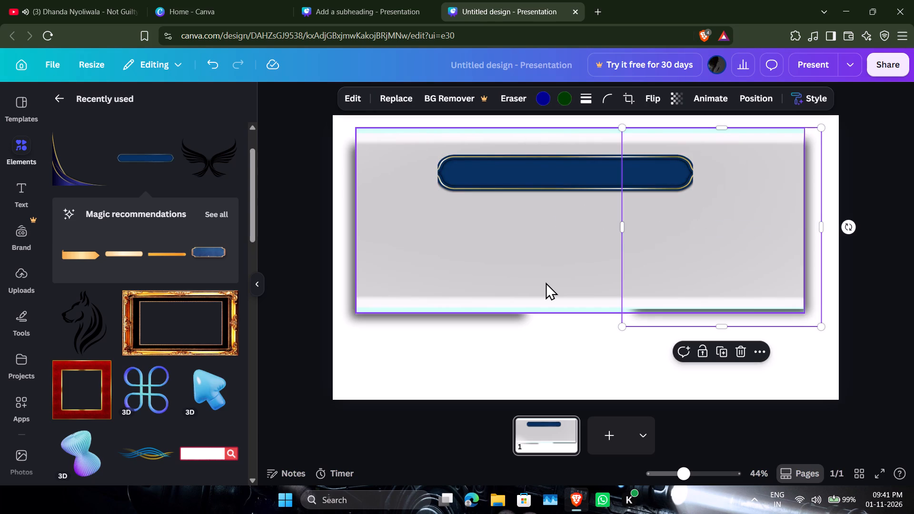
# Add a default heading text box to the page.
pyautogui.click(38, 191)
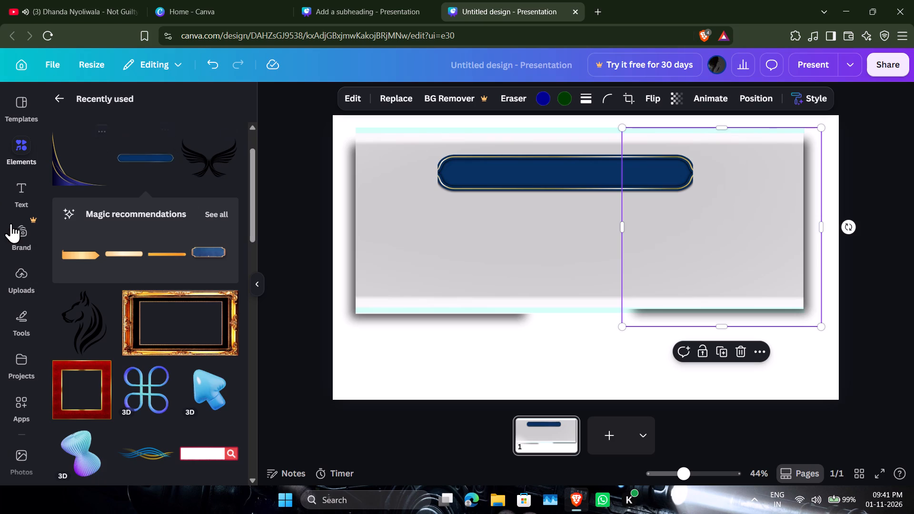
pyautogui.doubleClick(14, 195)
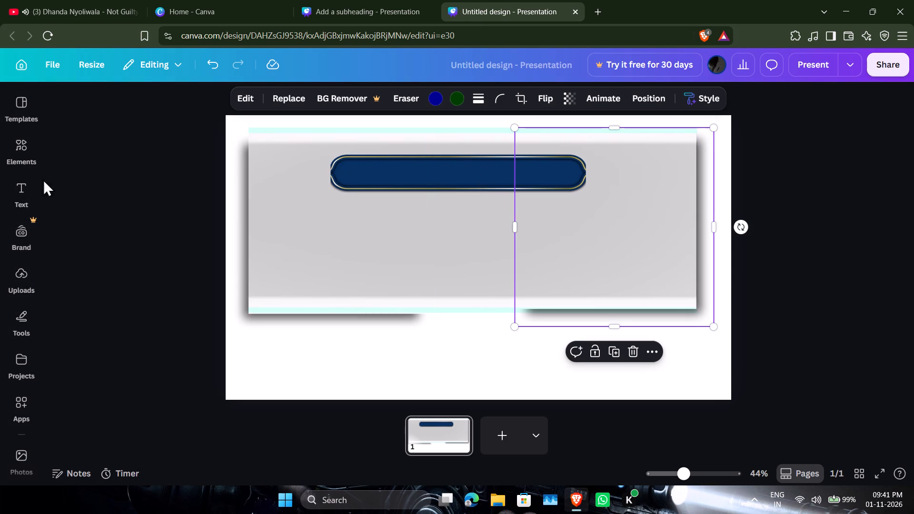
pyautogui.click(19, 188)
pyautogui.click(142, 291)
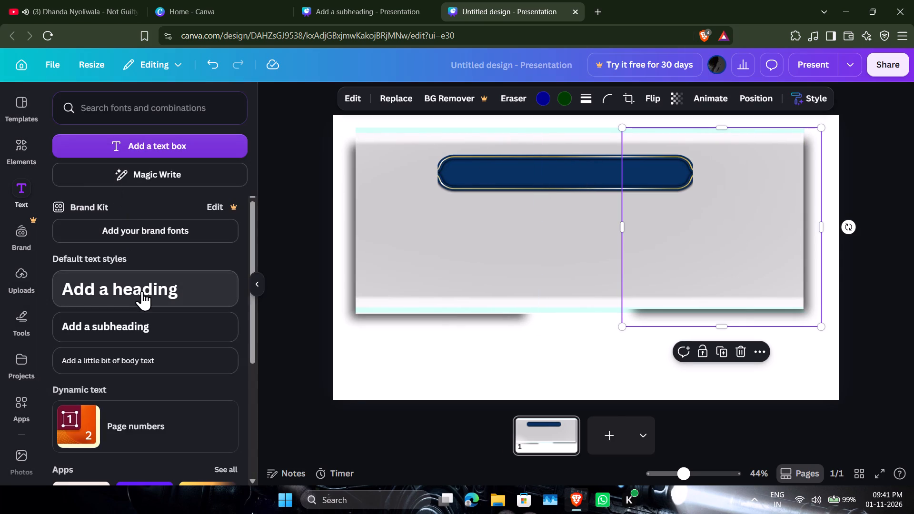
# Replace the heading's placeholder text with the nameplate owner's full name in capital letters.
pyautogui.moveTo(639, 242); pyautogui.dragTo(645, 250)
pyautogui.moveTo(645, 250); pyautogui.dragTo(645, 221)
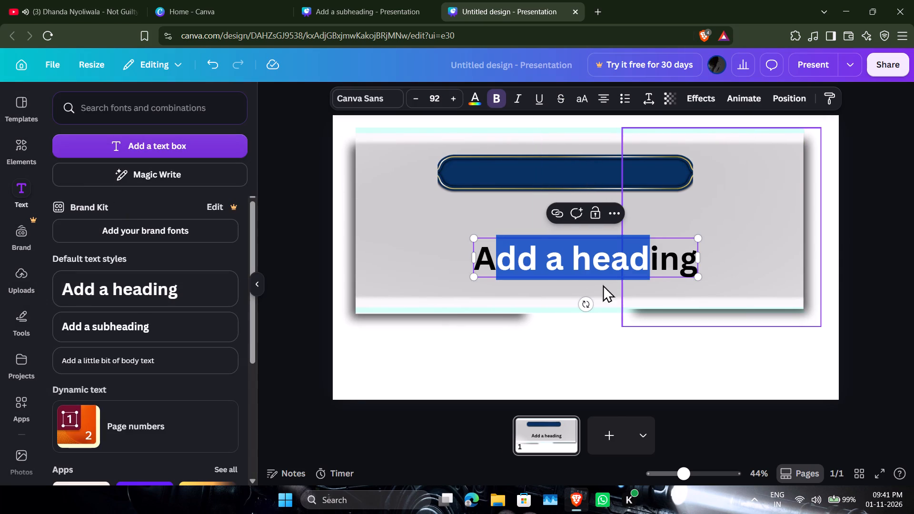
pyautogui.moveTo(671, 260); pyautogui.dragTo(666, 224)
pyautogui.click(687, 261)
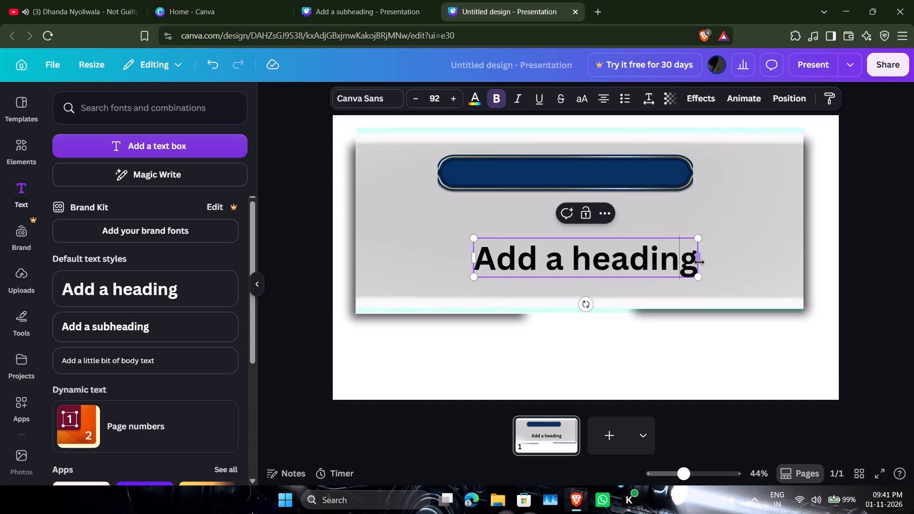
pyautogui.click(699, 262)
pyautogui.click(687, 266)
pyautogui.click(743, 243)
pyautogui.click(690, 260)
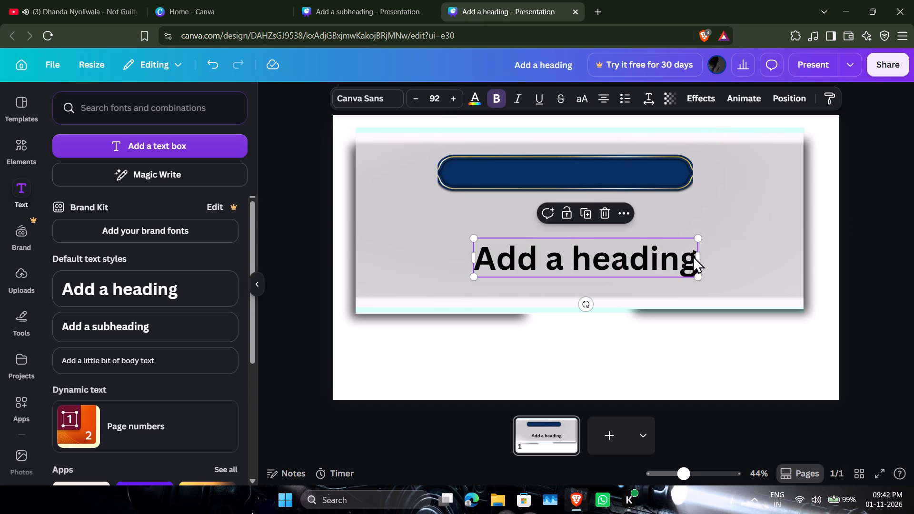
pyautogui.click(693, 255)
pyautogui.press('BackSpace')
pyautogui.press('\\')
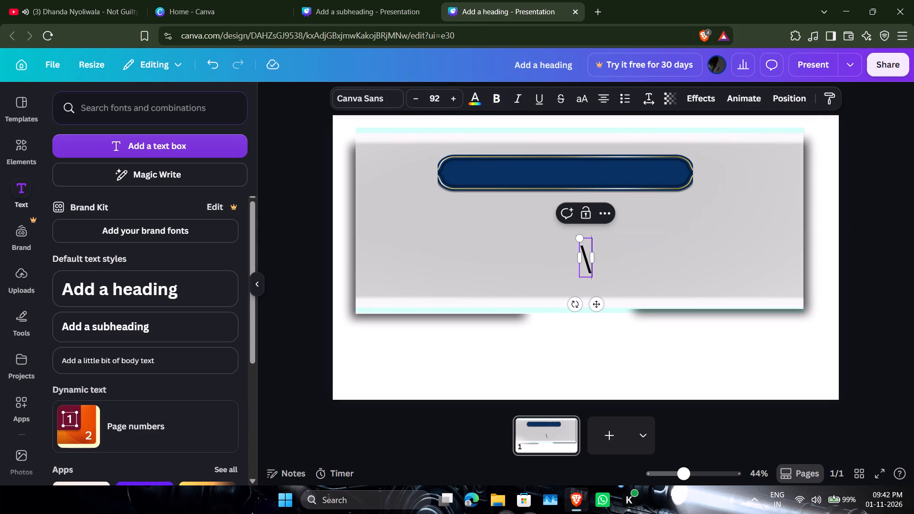
pyautogui.press('BackSpace')
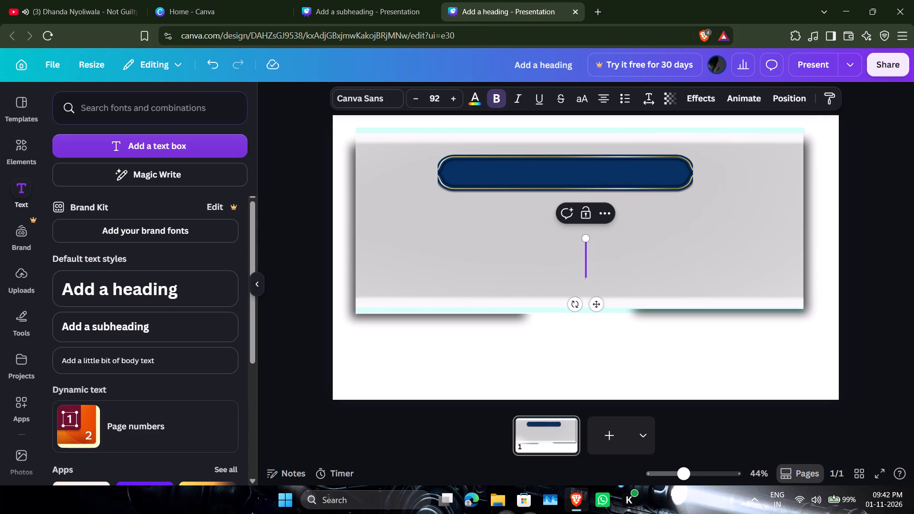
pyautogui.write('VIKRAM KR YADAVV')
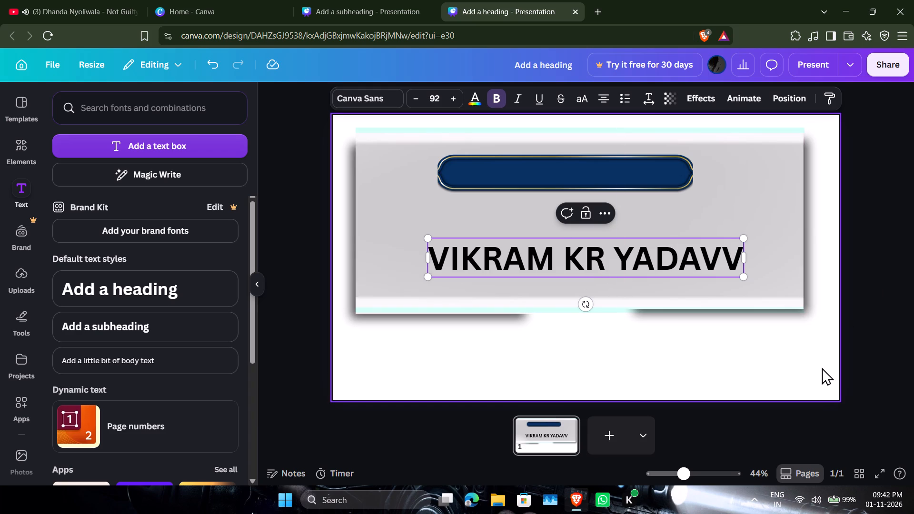
pyautogui.click(822, 367)
# Move the name heading onto the blue banner and shrink it to font size 56.1 so it fits inside.
pyautogui.click(708, 245)
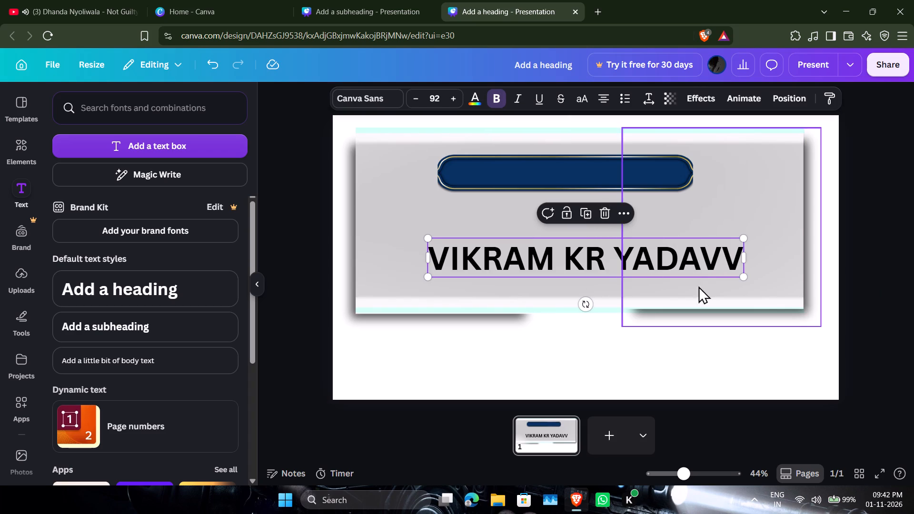
pyautogui.moveTo(707, 266); pyautogui.dragTo(680, 190)
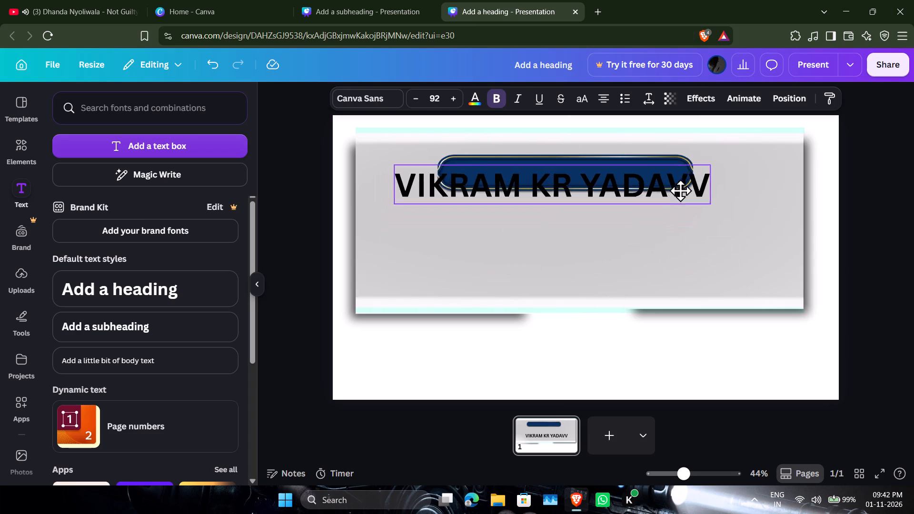
pyautogui.moveTo(680, 190); pyautogui.dragTo(691, 186)
pyautogui.moveTo(725, 196); pyautogui.dragTo(628, 170)
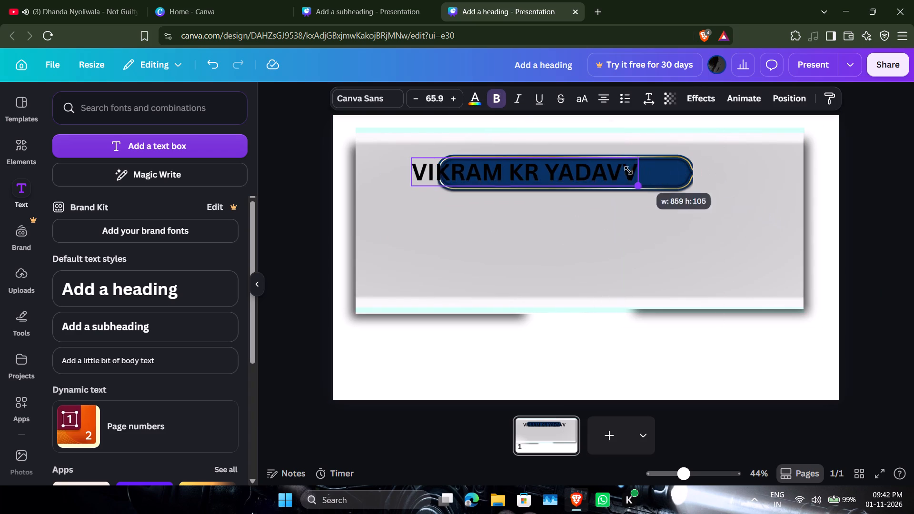
pyautogui.moveTo(628, 170); pyautogui.dragTo(604, 170)
pyautogui.moveTo(537, 164); pyautogui.dragTo(581, 168)
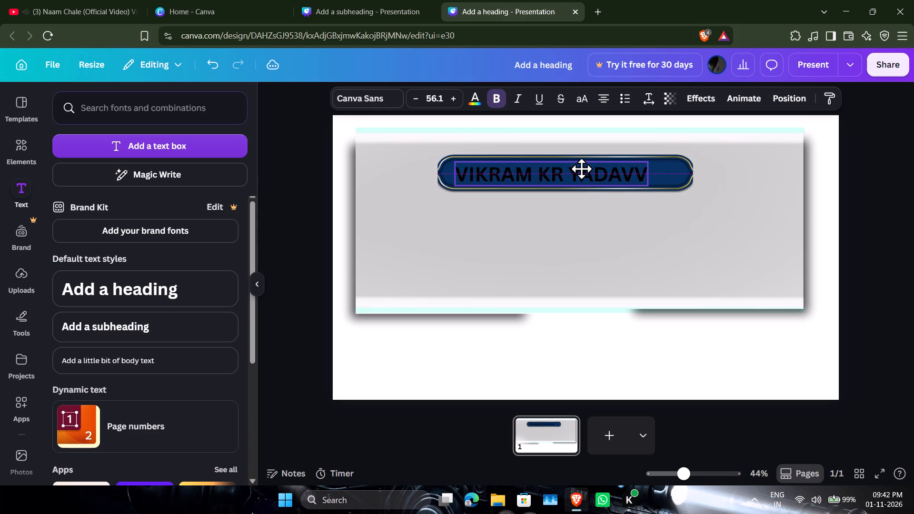
pyautogui.moveTo(581, 168); pyautogui.dragTo(584, 167)
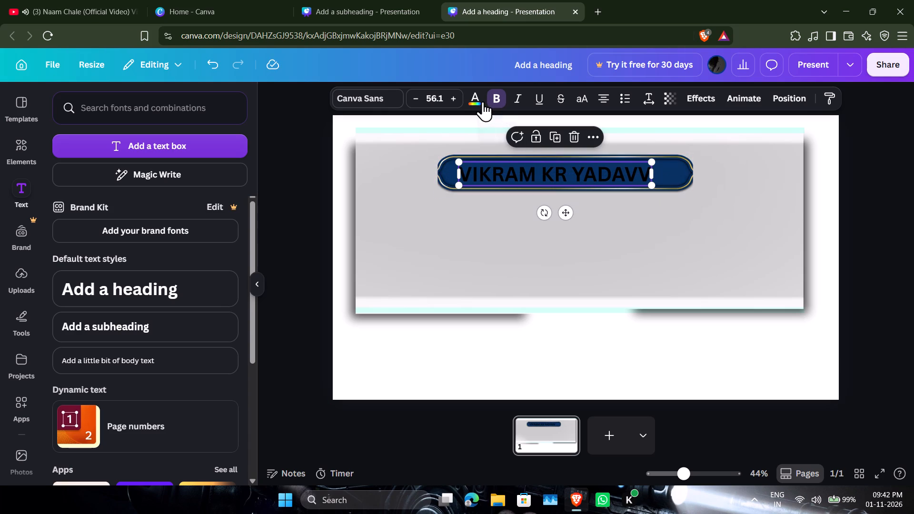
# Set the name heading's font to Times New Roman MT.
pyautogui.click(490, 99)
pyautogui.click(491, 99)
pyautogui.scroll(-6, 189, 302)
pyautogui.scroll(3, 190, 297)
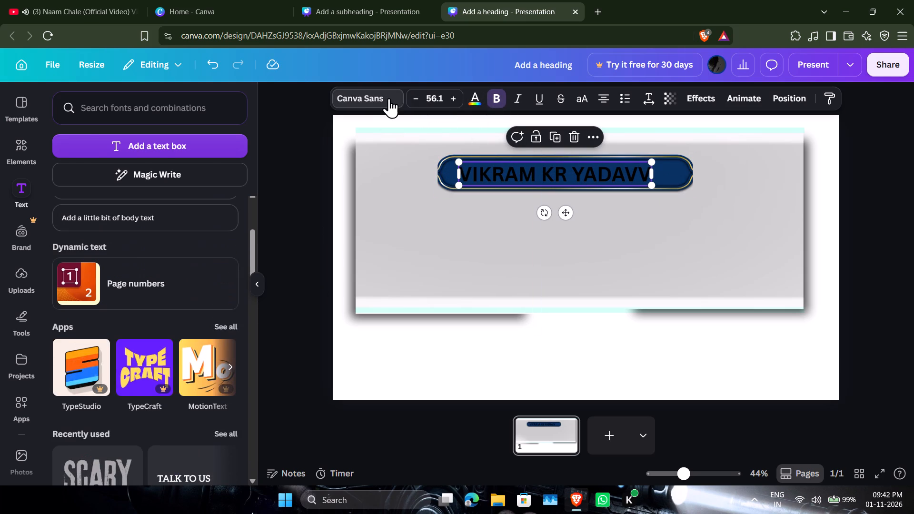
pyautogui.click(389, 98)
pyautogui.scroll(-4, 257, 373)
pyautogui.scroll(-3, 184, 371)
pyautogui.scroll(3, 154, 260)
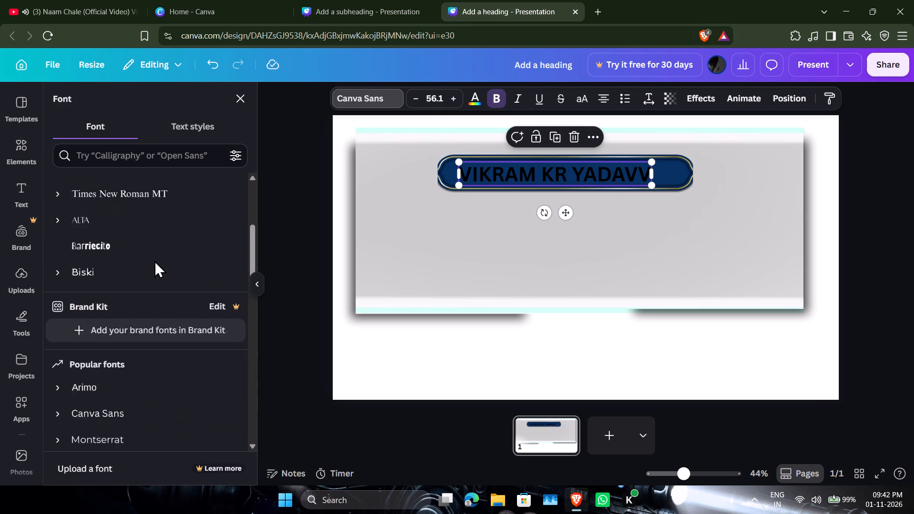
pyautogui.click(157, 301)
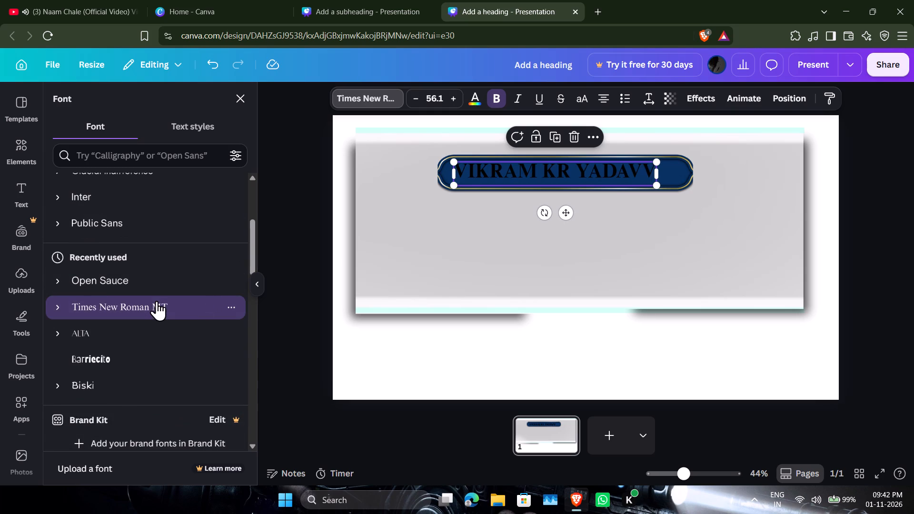
# Set the name heading's font to The Seasons and enlarge the text to size 60.7 within the banner.
pyautogui.scroll(-8, 157, 301)
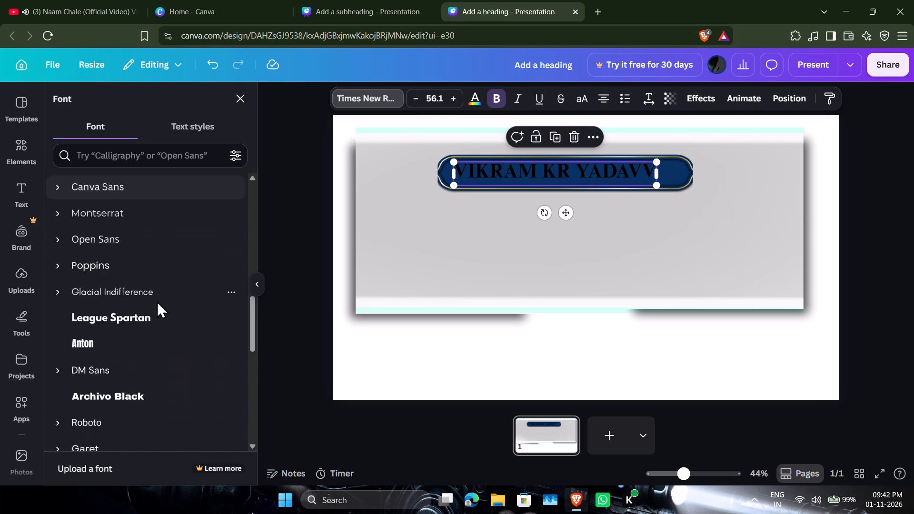
pyautogui.scroll(-4, 157, 301)
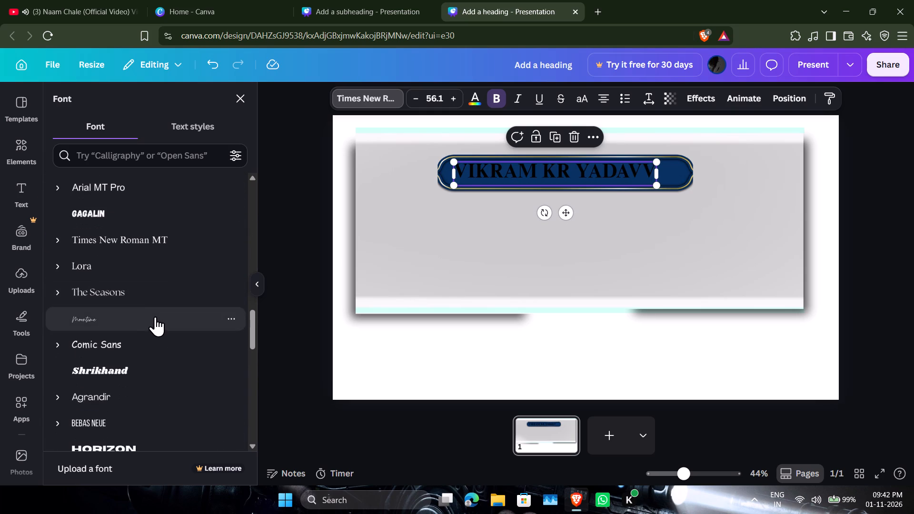
pyautogui.click(162, 290)
pyautogui.scroll(-2, 162, 290)
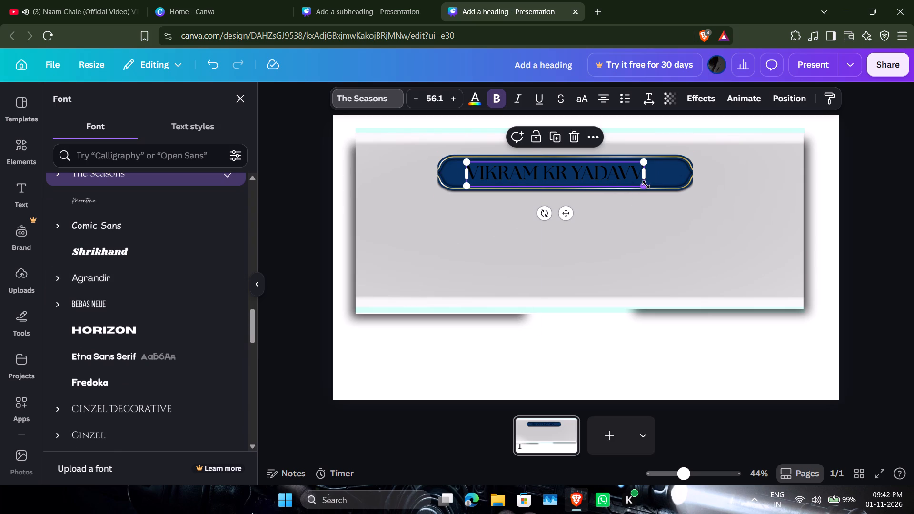
pyautogui.moveTo(646, 185); pyautogui.dragTo(660, 193)
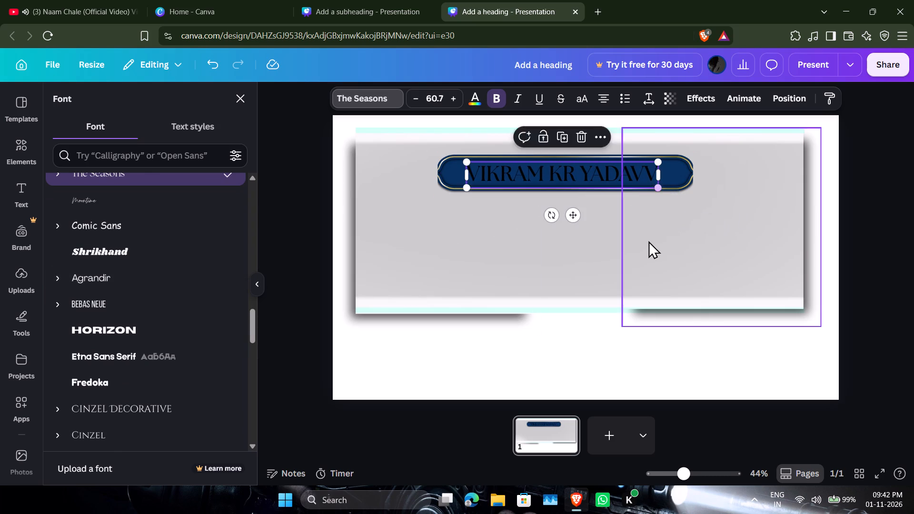
# Try several gradient text colours on the name heading and settle on the black-to-gold gradient.
pyautogui.click(648, 241)
pyautogui.click(579, 178)
pyautogui.click(472, 97)
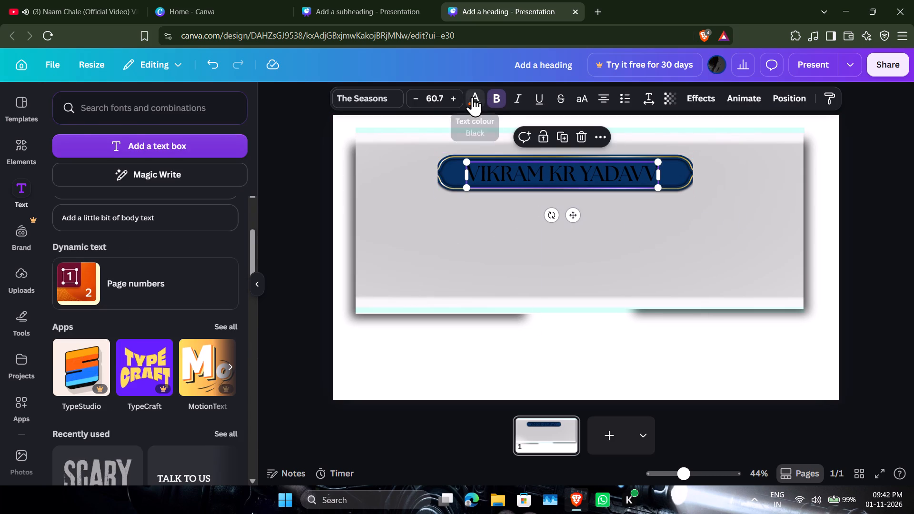
pyautogui.scroll(-7, 219, 322)
pyautogui.click(159, 398)
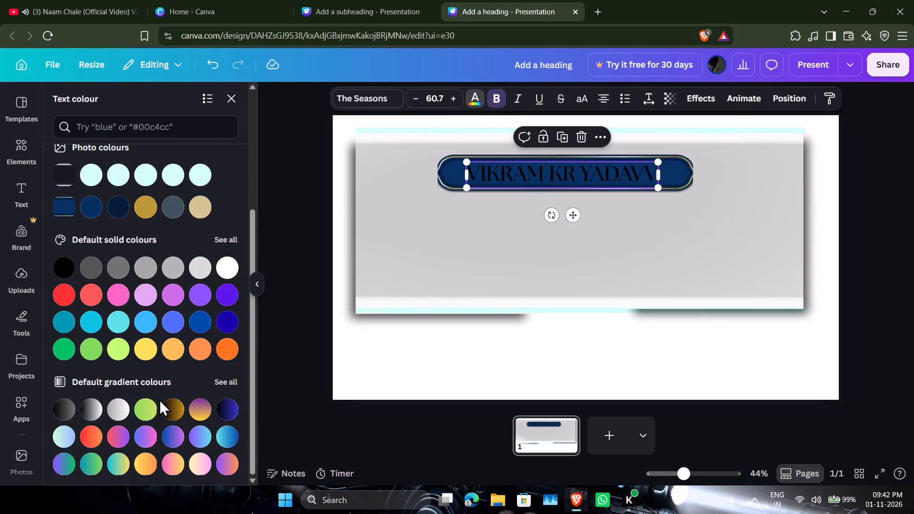
pyautogui.click(166, 406)
pyautogui.click(200, 412)
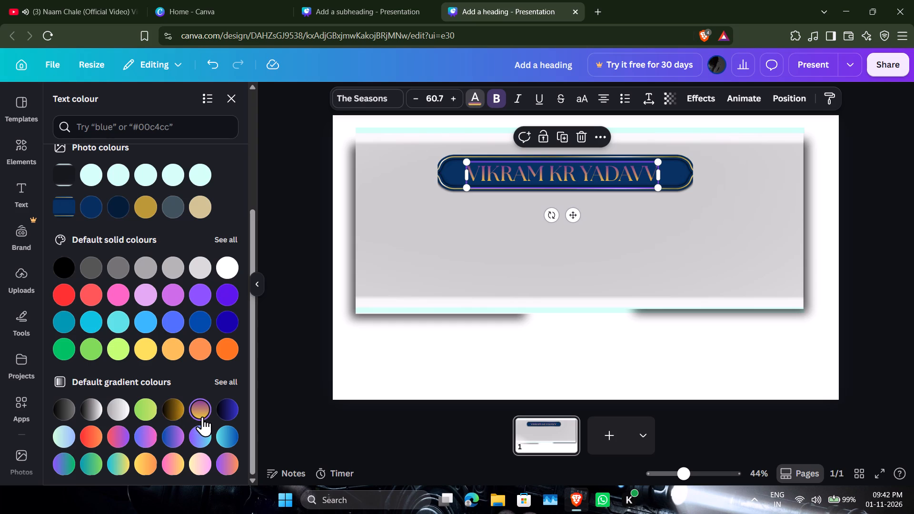
pyautogui.click(224, 409)
pyautogui.click(199, 409)
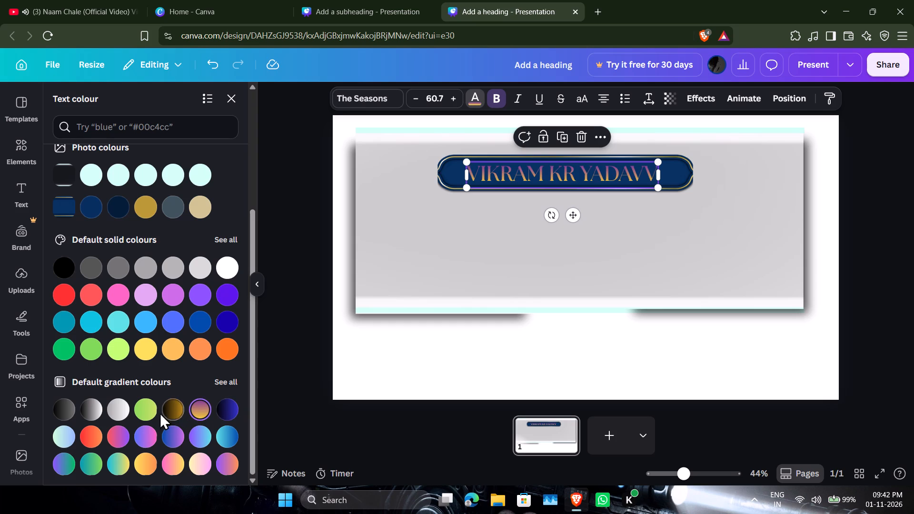
pyautogui.click(169, 412)
pyautogui.click(152, 438)
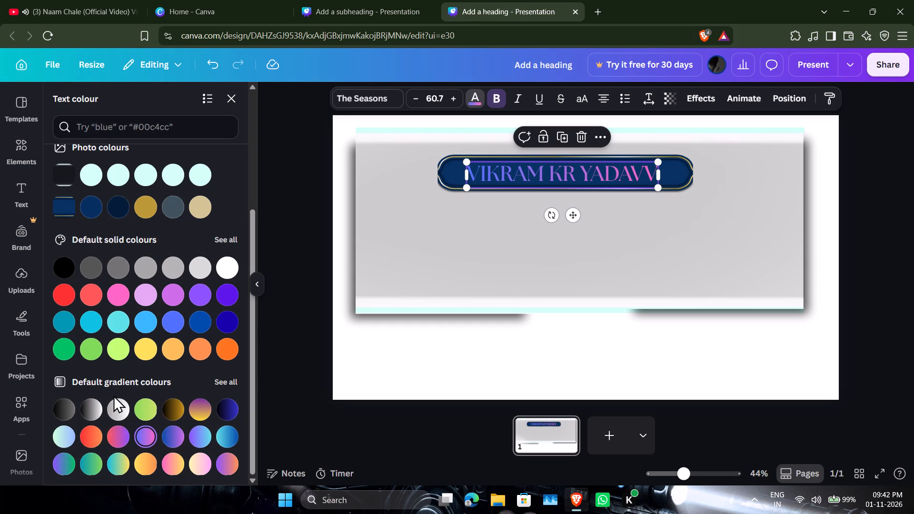
pyautogui.click(121, 413)
pyautogui.click(144, 419)
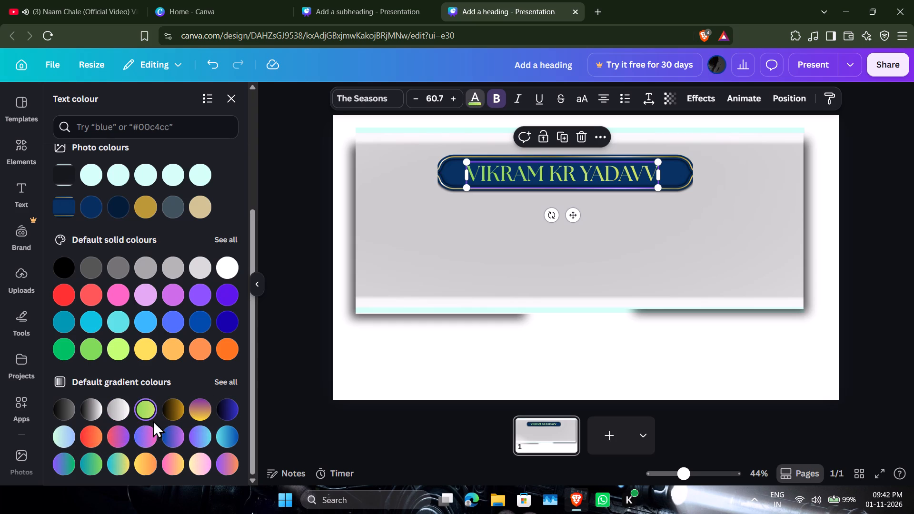
pyautogui.click(169, 419)
pyautogui.click(325, 401)
pyautogui.click(323, 383)
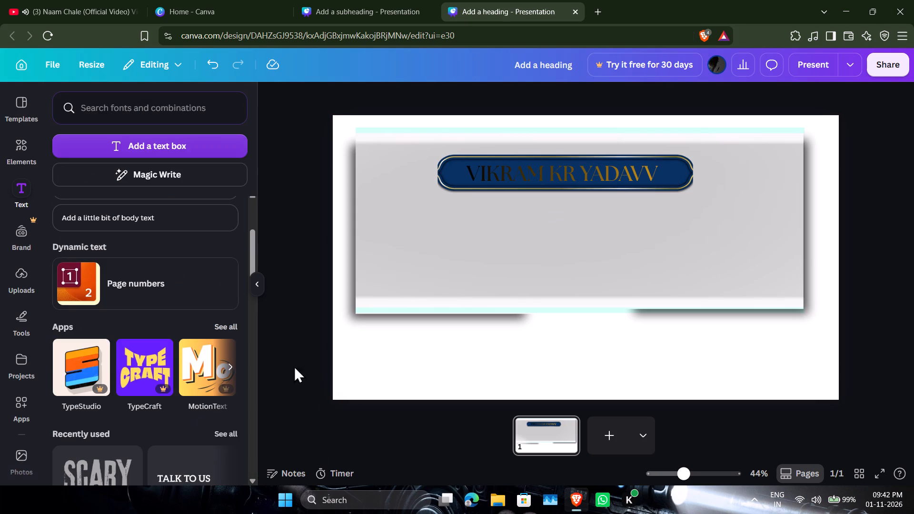
# Add the recently used black wolf-head graphic at the plate's right end, beside the blue banner.
pyautogui.click(464, 249)
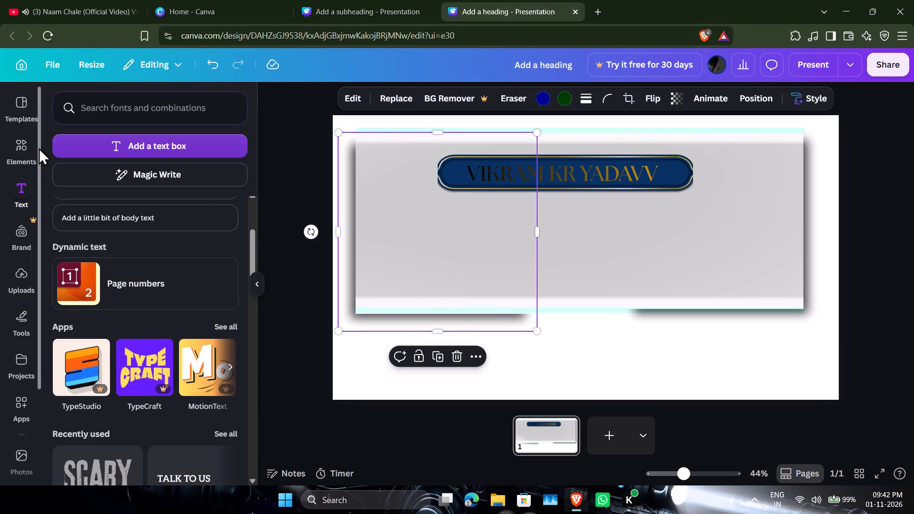
pyautogui.click(18, 155)
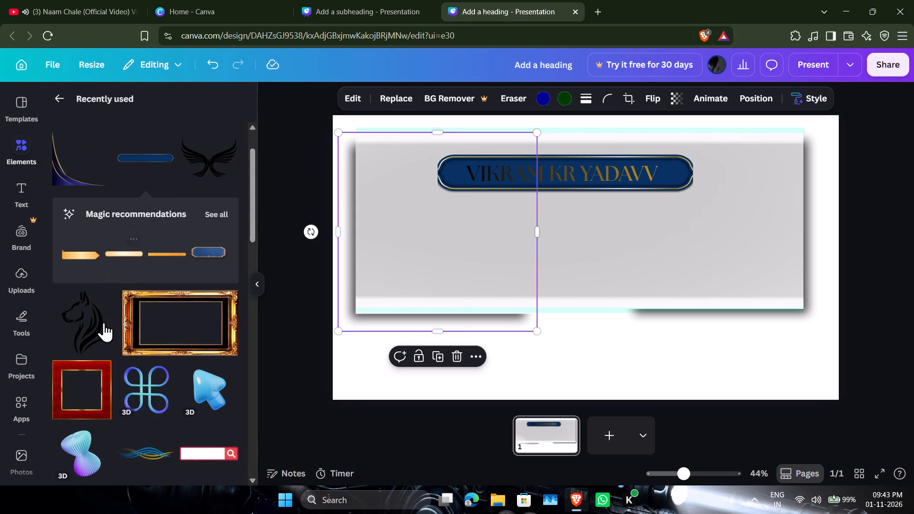
pyautogui.moveTo(74, 339); pyautogui.dragTo(747, 196)
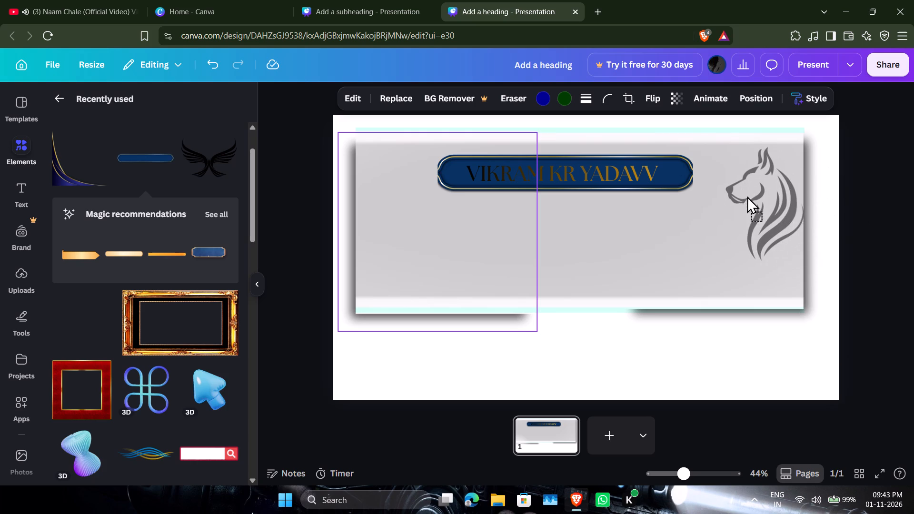
pyautogui.moveTo(747, 196); pyautogui.dragTo(729, 196)
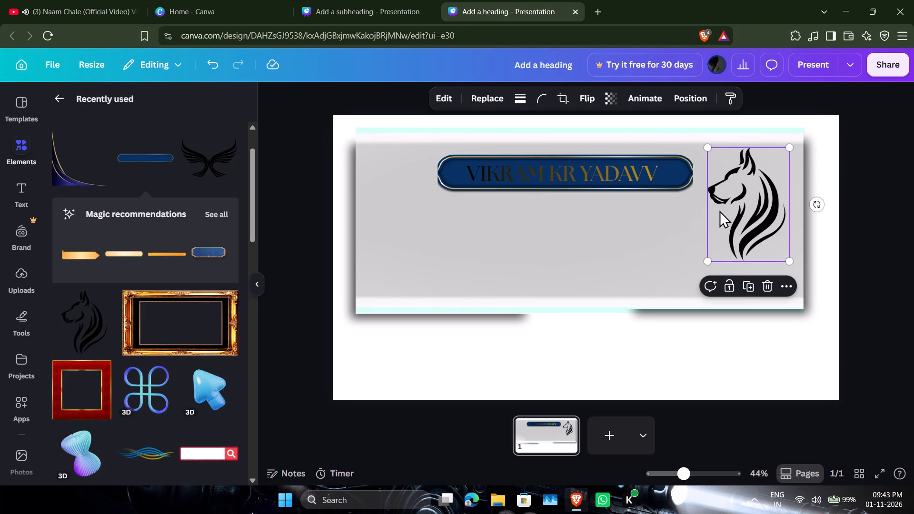
# Make the wolf-head graphic slightly transparent so it looks a little lighter.
pyautogui.click(614, 101)
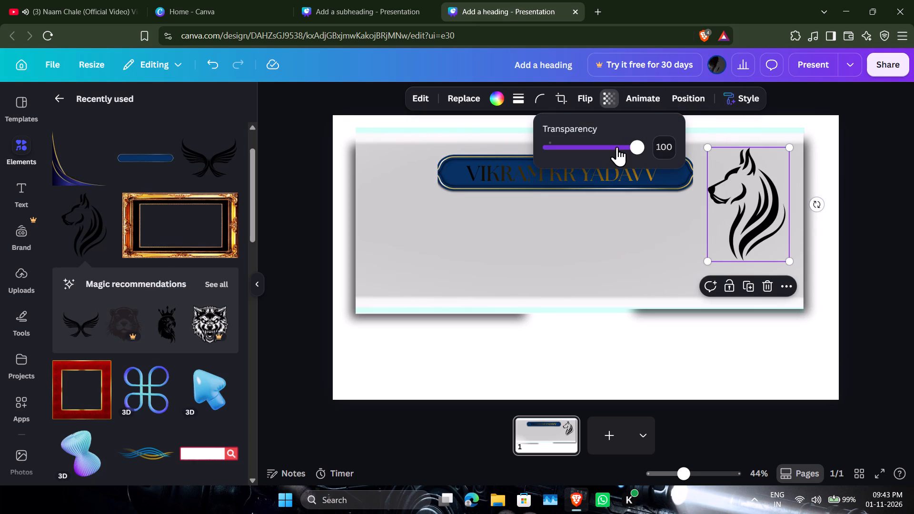
pyautogui.click(617, 147)
pyautogui.click(617, 147)
pyautogui.click(641, 323)
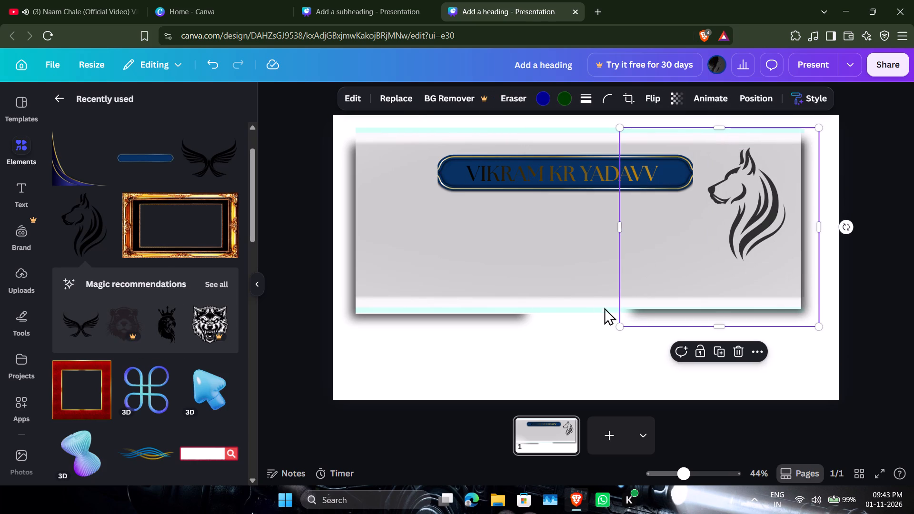
# Add the blue and gold swirl ornament from the wolf head's recommended graphics at the plate's left end.
pyautogui.click(413, 258)
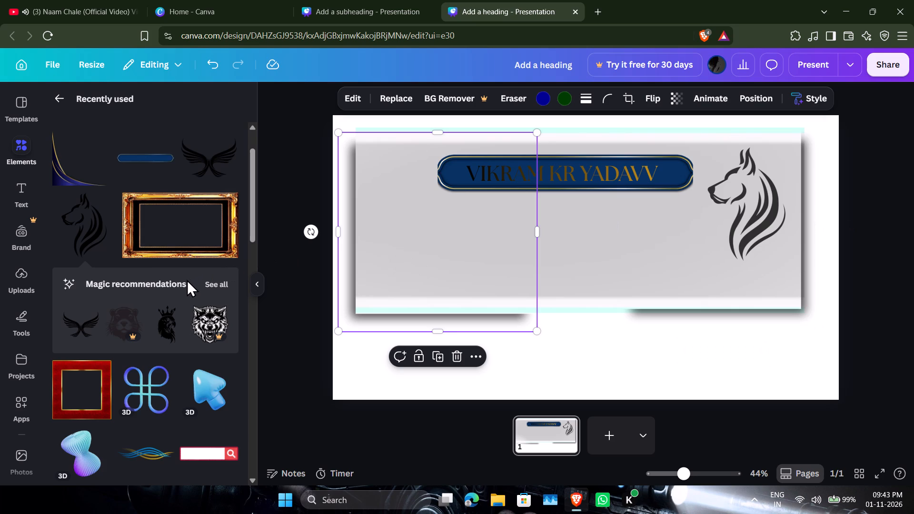
pyautogui.scroll(-1, 187, 282)
pyautogui.click(227, 217)
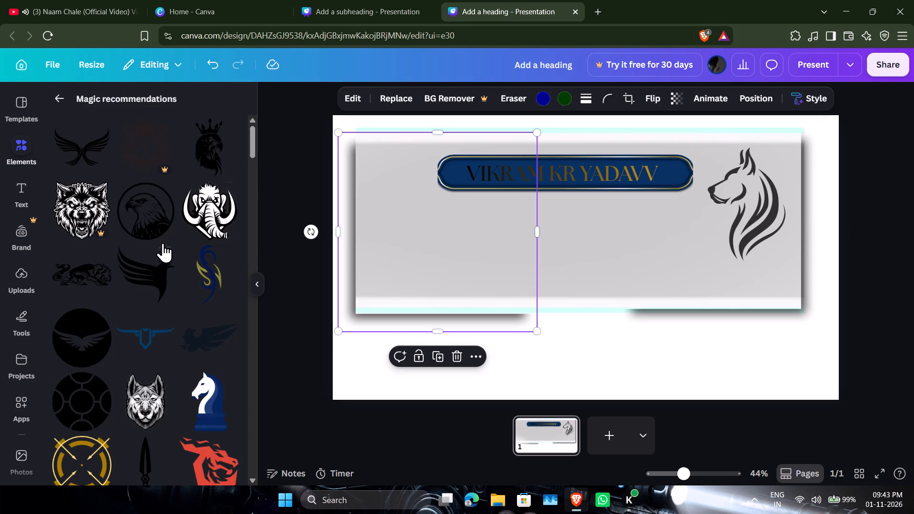
pyautogui.scroll(-2, 167, 250)
pyautogui.moveTo(217, 169); pyautogui.dragTo(267, 174)
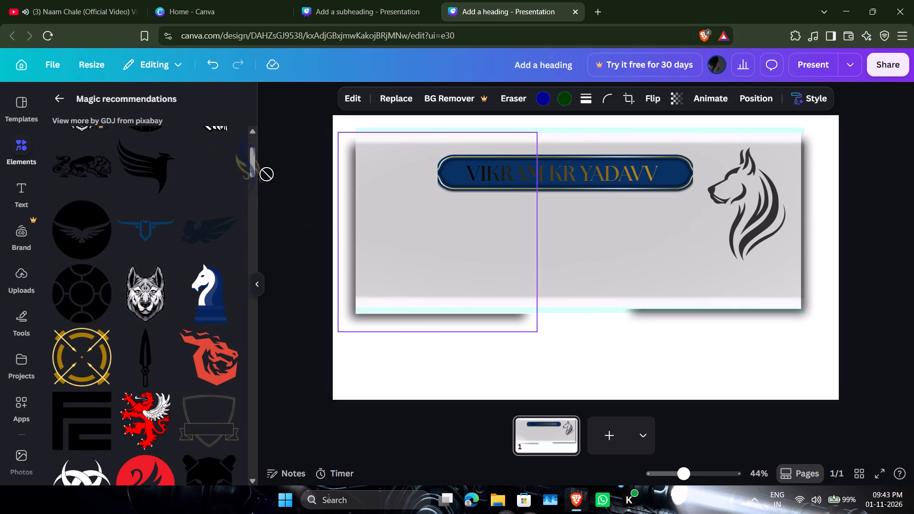
pyautogui.moveTo(267, 174); pyautogui.dragTo(417, 194)
pyautogui.click(476, 216)
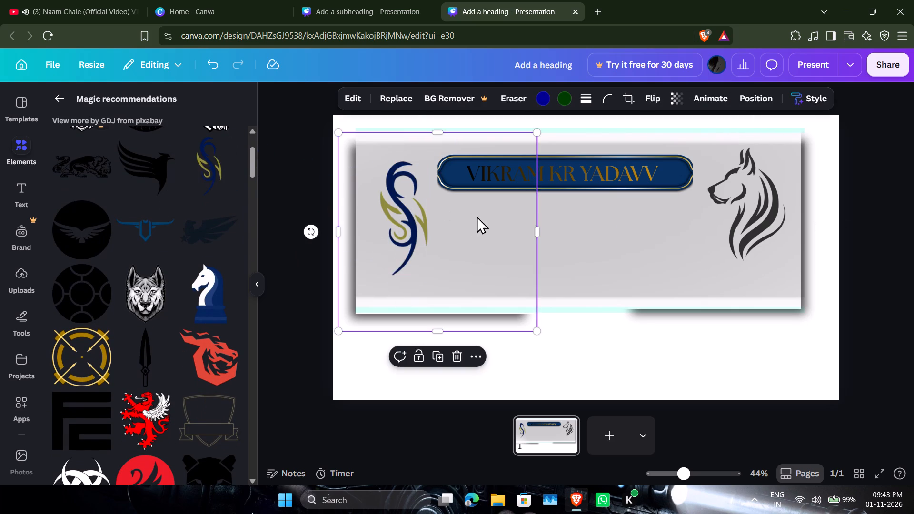
# Browse the Graphics category of the elements library for more decorations for the nameplate.
pyautogui.click(615, 250)
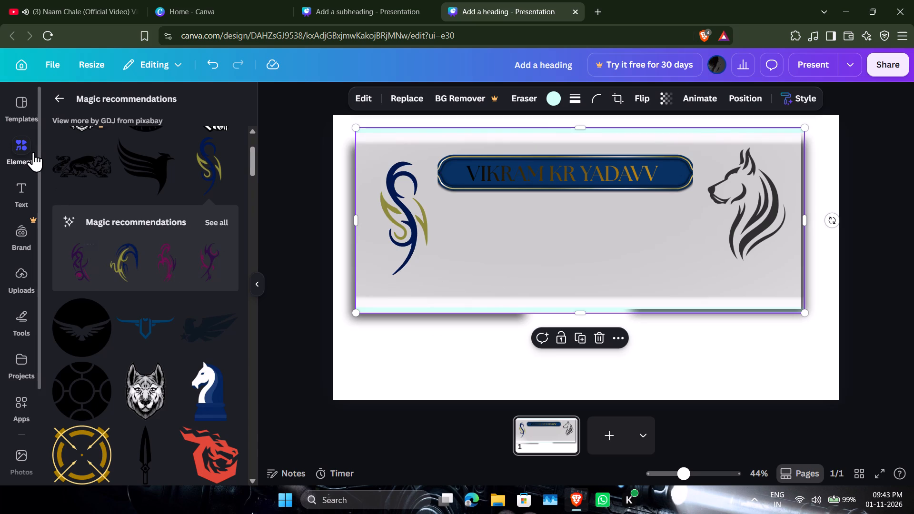
pyautogui.click(33, 152)
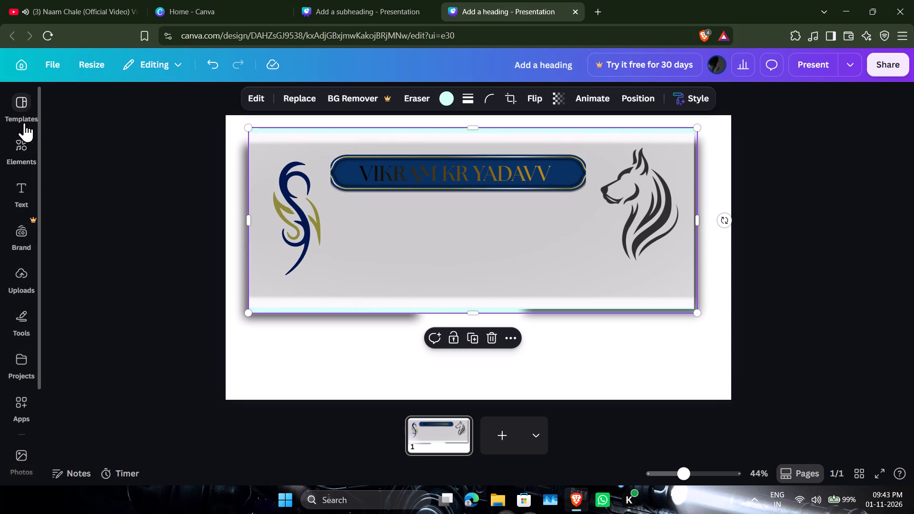
pyautogui.click(22, 160)
pyautogui.click(62, 101)
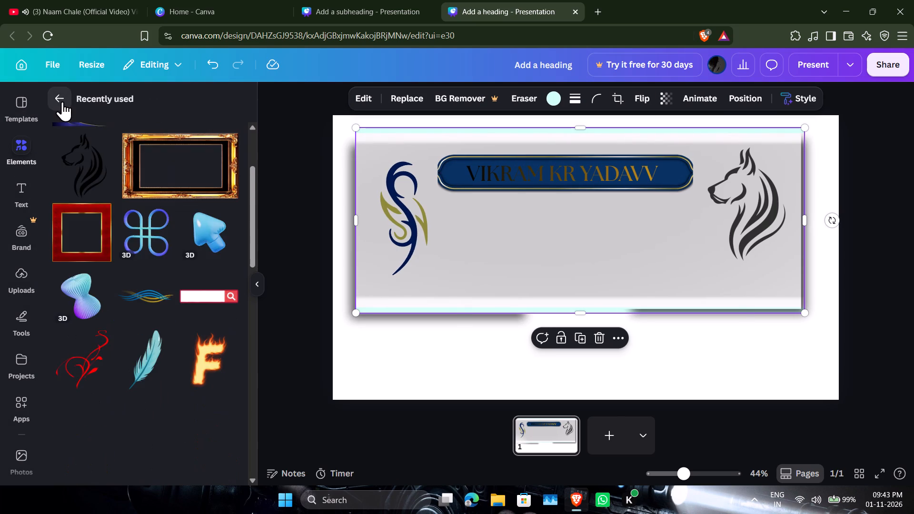
pyautogui.click(62, 101)
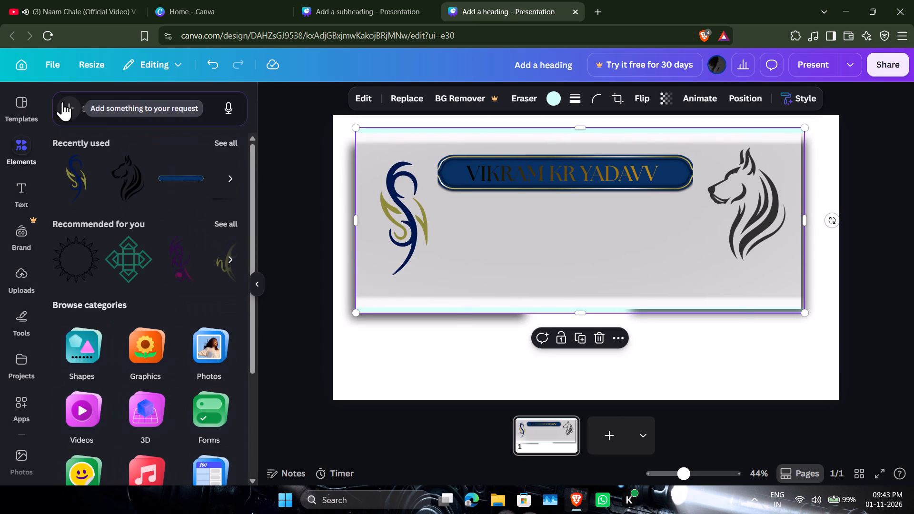
pyautogui.scroll(-2, 214, 261)
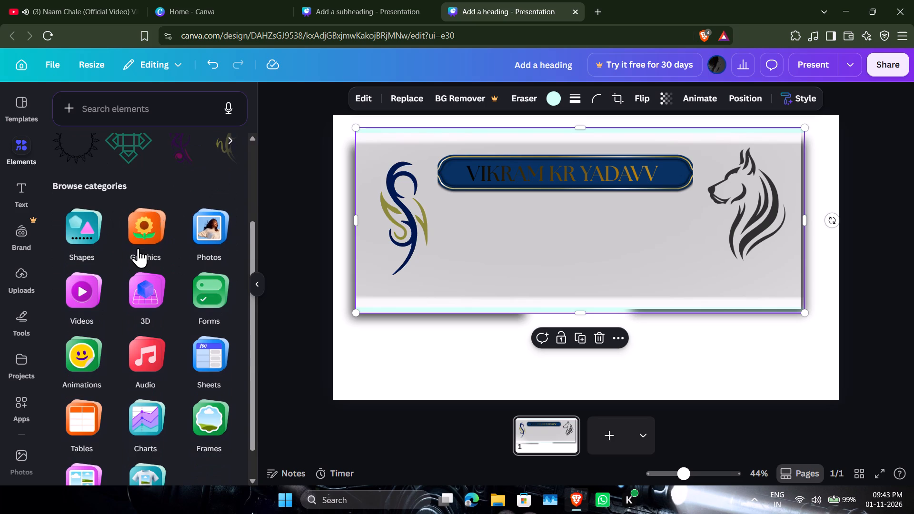
pyautogui.click(138, 247)
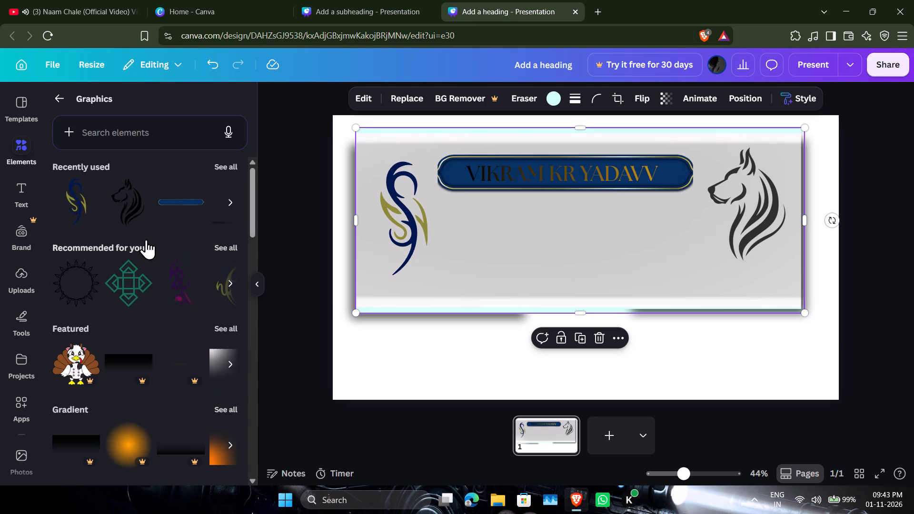
pyautogui.scroll(-6, 146, 239)
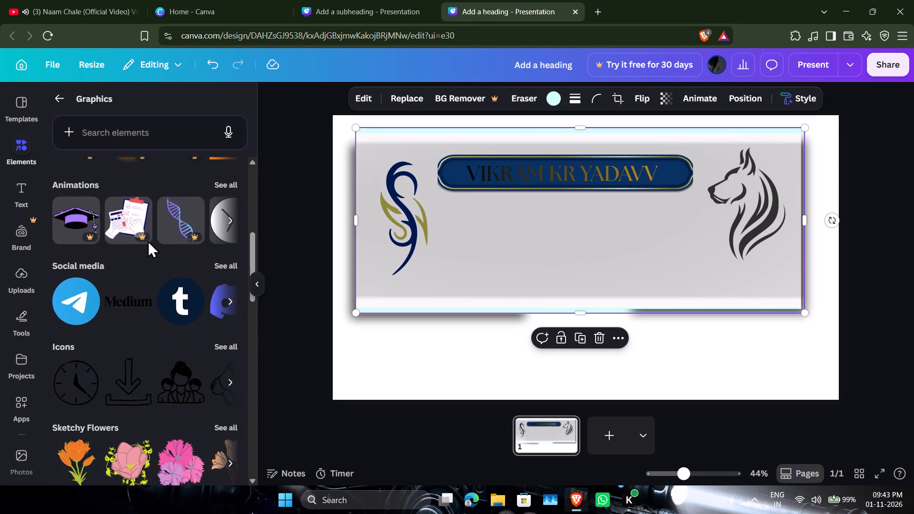
pyautogui.scroll(-8, 148, 240)
pyautogui.scroll(15, 149, 242)
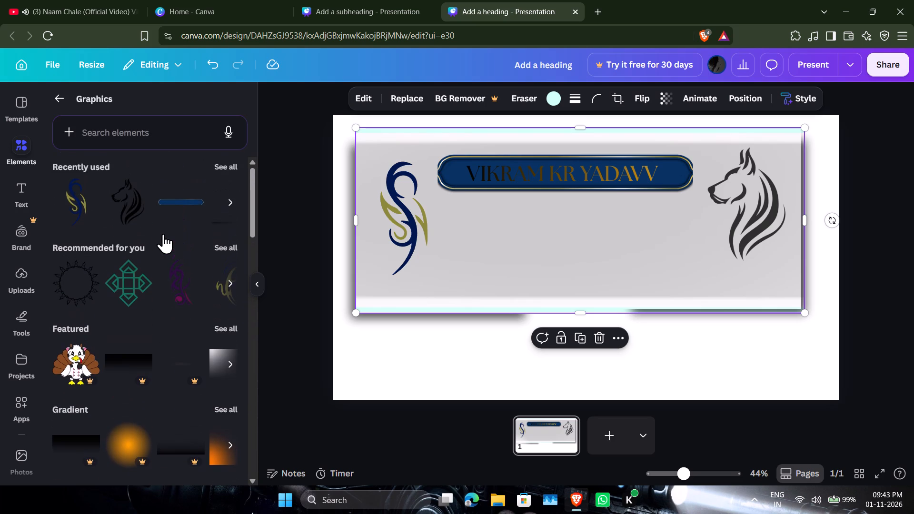
pyautogui.scroll(5, 163, 234)
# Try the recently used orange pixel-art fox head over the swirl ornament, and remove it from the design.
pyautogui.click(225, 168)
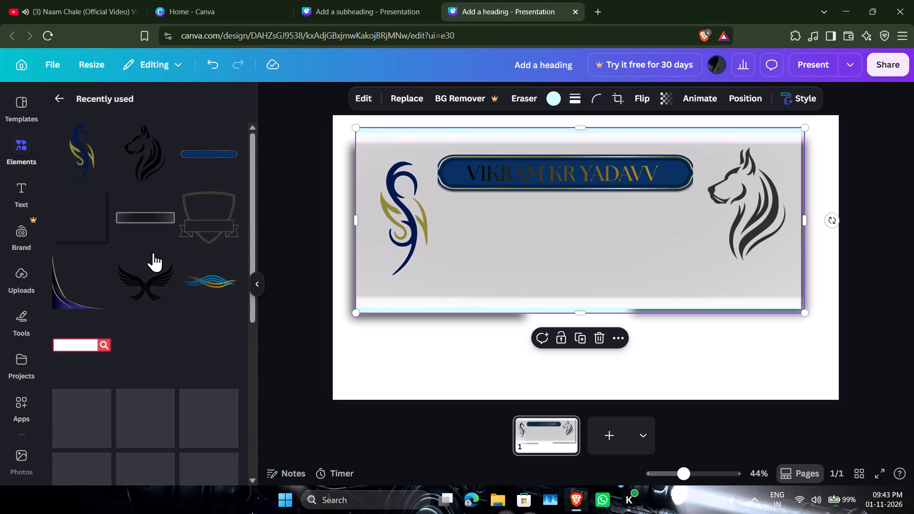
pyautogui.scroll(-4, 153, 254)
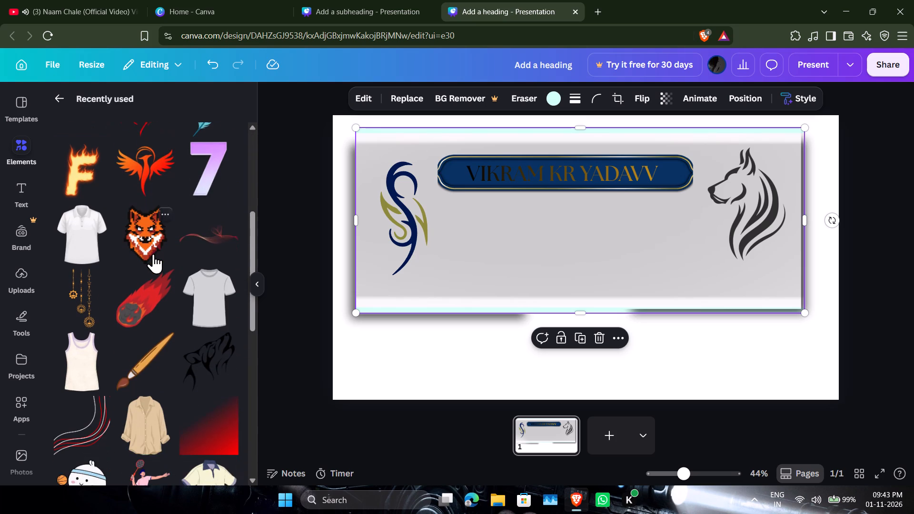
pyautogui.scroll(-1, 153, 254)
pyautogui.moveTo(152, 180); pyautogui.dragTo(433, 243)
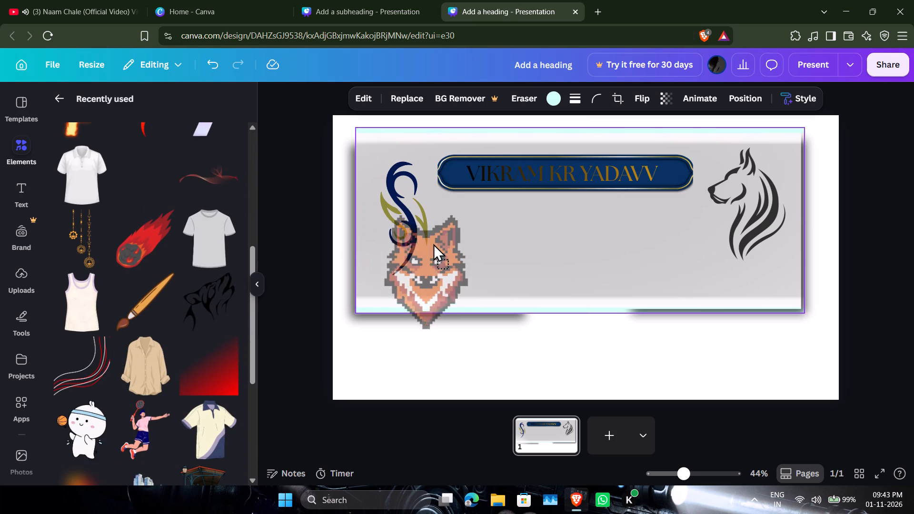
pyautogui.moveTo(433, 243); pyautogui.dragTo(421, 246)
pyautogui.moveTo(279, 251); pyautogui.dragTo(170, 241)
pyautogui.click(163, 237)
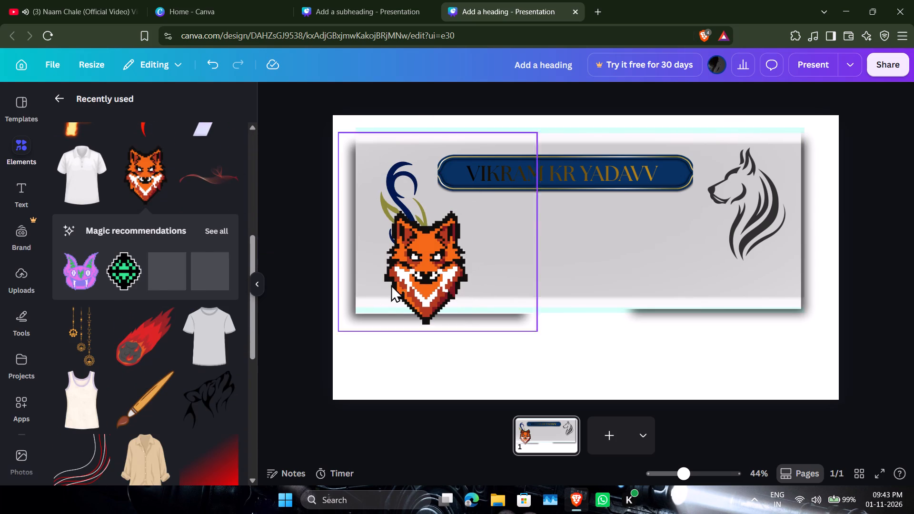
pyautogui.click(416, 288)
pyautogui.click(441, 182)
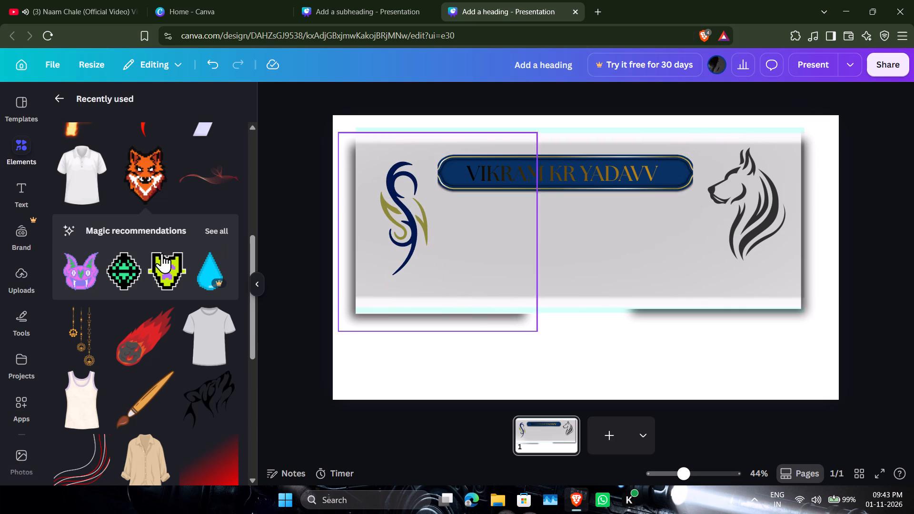
# Look through the pixel-art graphics recommended for the fox head.
pyautogui.click(209, 230)
pyautogui.scroll(-4, 163, 256)
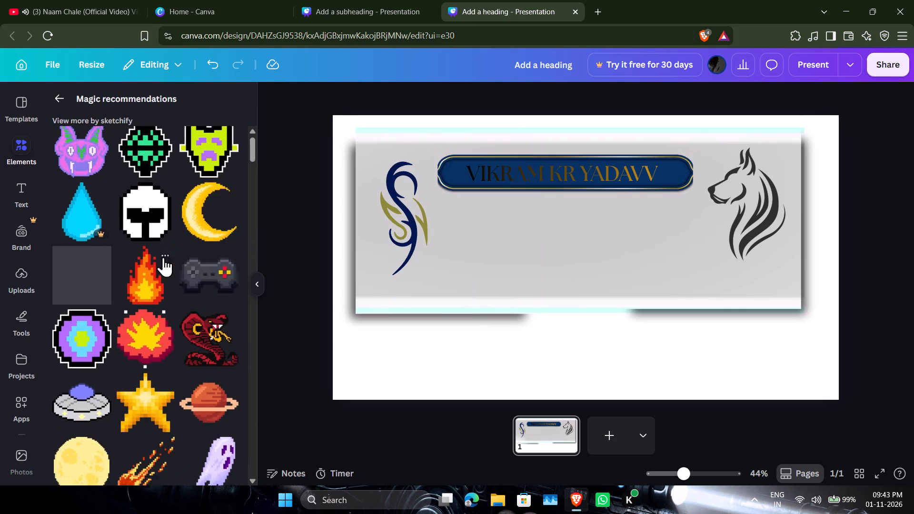
pyautogui.scroll(-8, 163, 257)
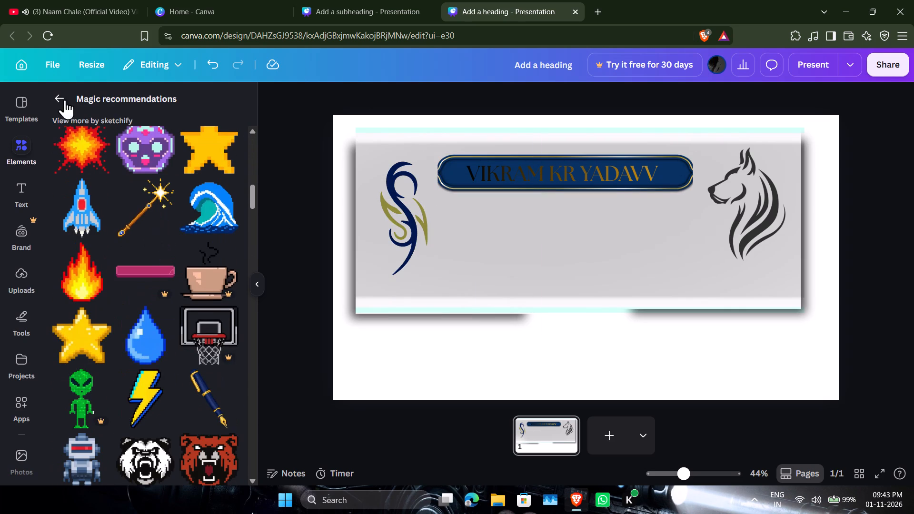
pyautogui.click(70, 98)
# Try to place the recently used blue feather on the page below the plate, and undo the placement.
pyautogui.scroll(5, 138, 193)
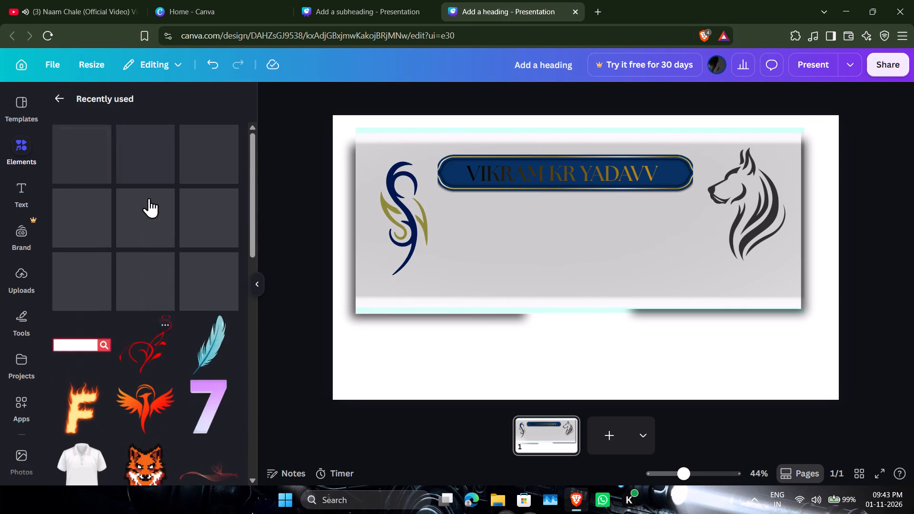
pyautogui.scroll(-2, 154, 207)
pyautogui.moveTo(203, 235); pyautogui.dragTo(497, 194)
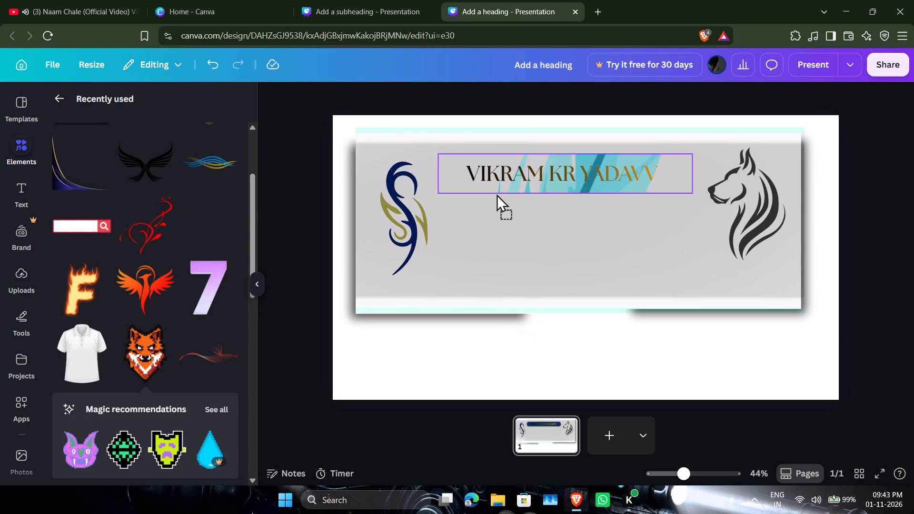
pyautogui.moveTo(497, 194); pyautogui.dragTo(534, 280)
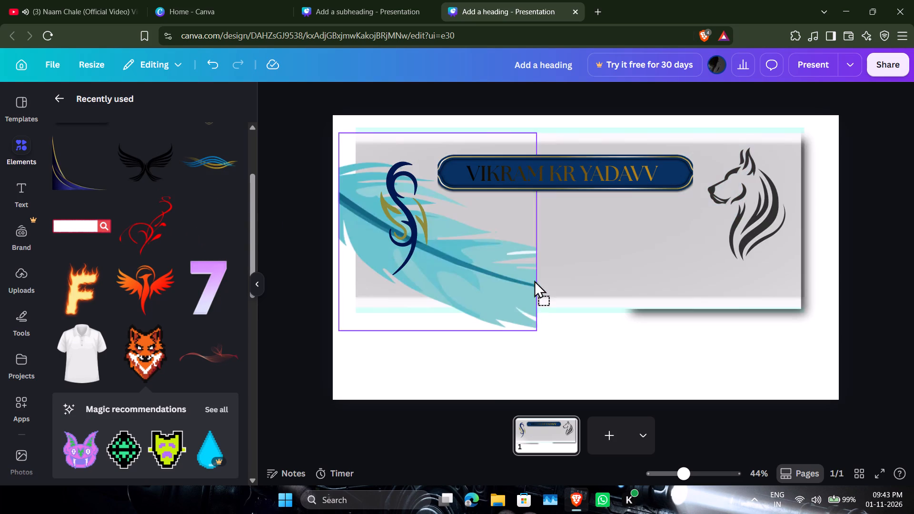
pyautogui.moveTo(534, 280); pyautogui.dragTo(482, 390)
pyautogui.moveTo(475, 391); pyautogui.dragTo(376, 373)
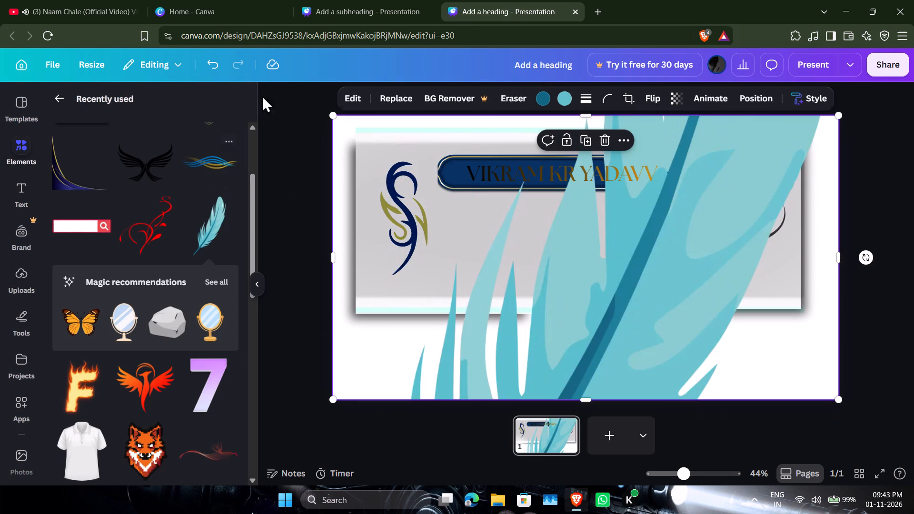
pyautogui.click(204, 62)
# Add the blue feather as a separate graphic, shrink it and place it against the swirl ornament's right side.
pyautogui.click(225, 228)
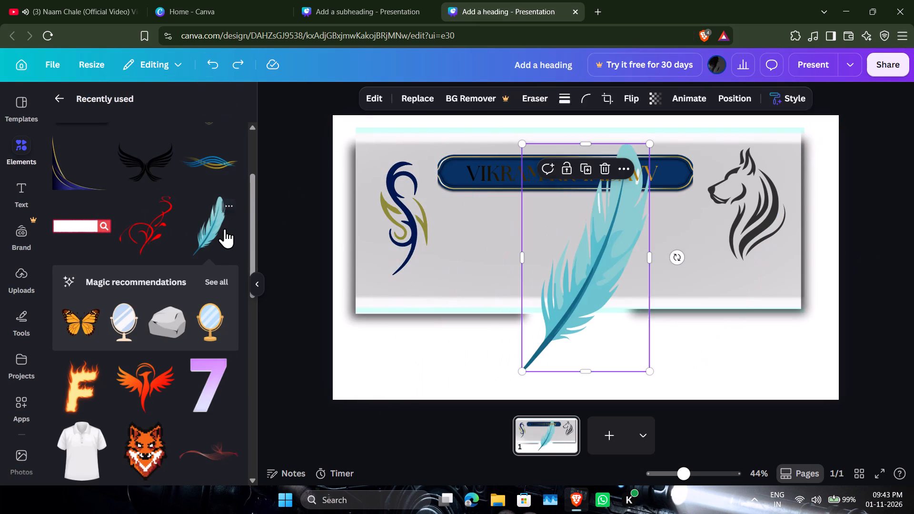
pyautogui.moveTo(593, 267); pyautogui.dragTo(546, 262)
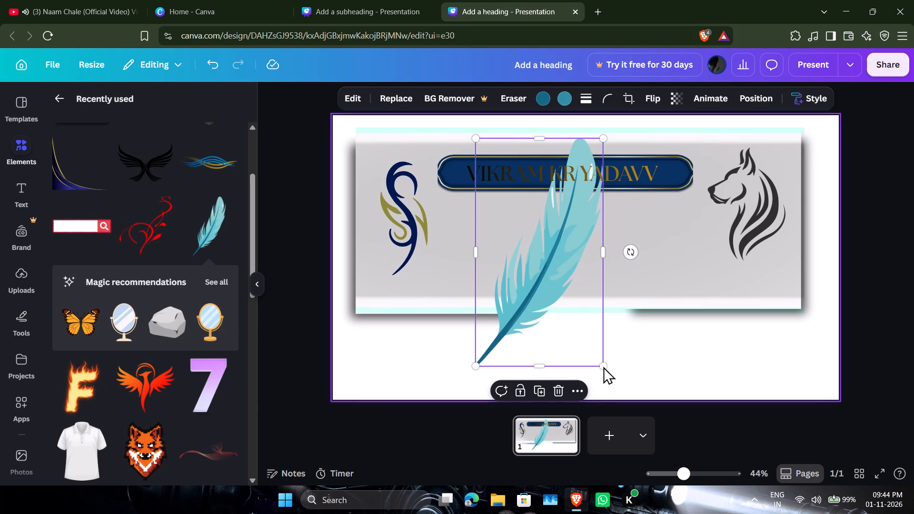
pyautogui.moveTo(599, 361); pyautogui.dragTo(506, 228)
pyautogui.moveTo(497, 199); pyautogui.dragTo(430, 225)
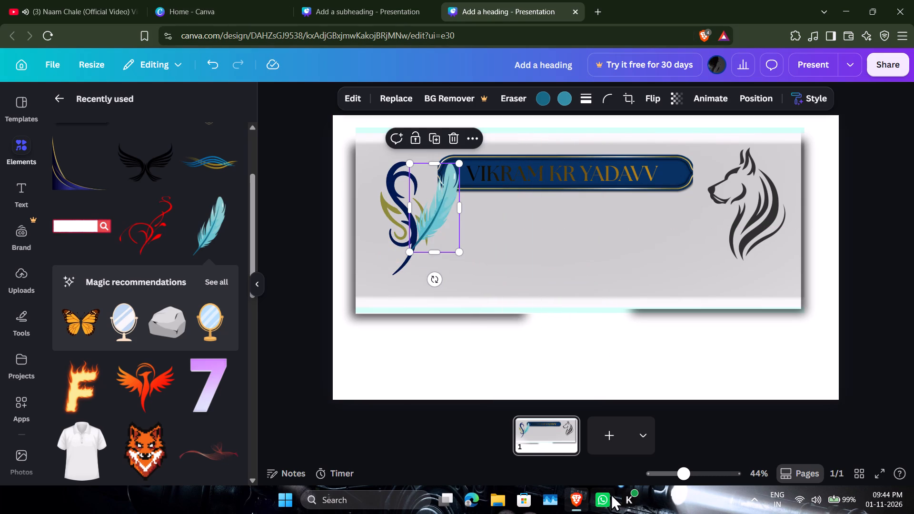